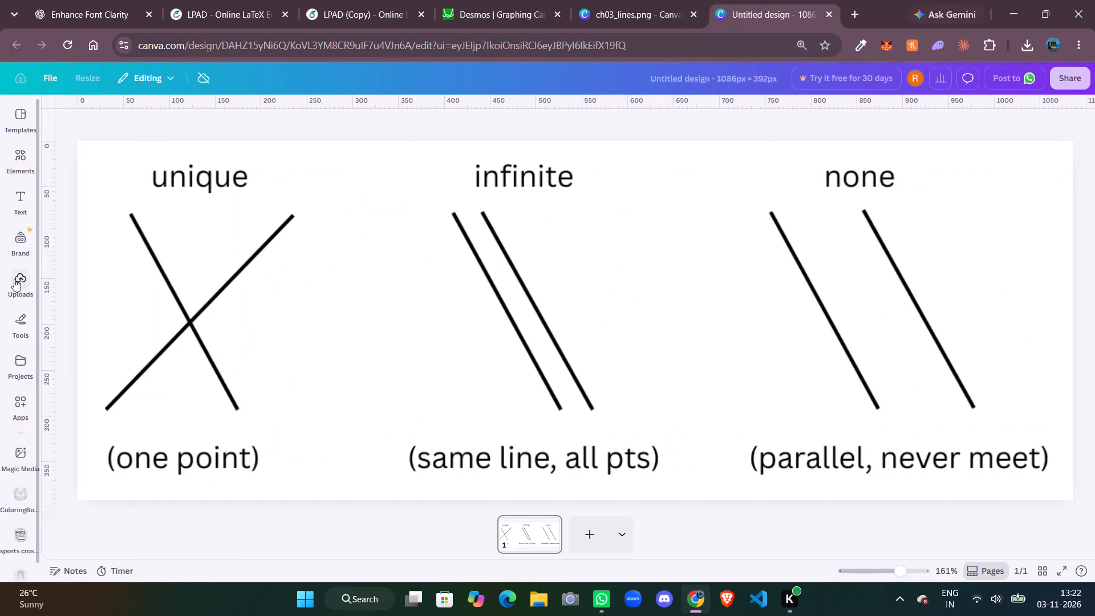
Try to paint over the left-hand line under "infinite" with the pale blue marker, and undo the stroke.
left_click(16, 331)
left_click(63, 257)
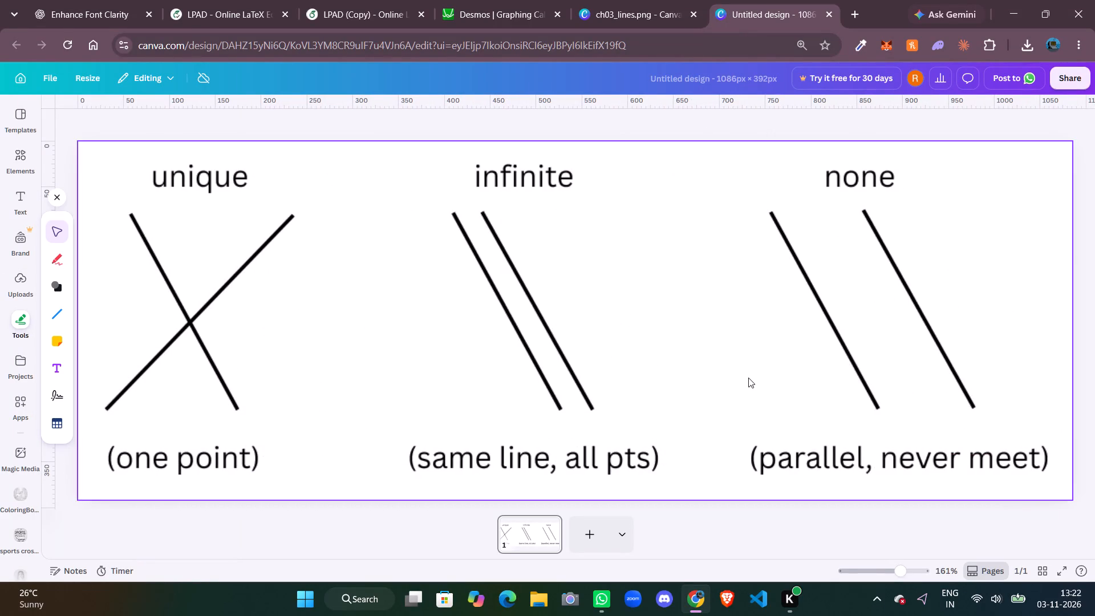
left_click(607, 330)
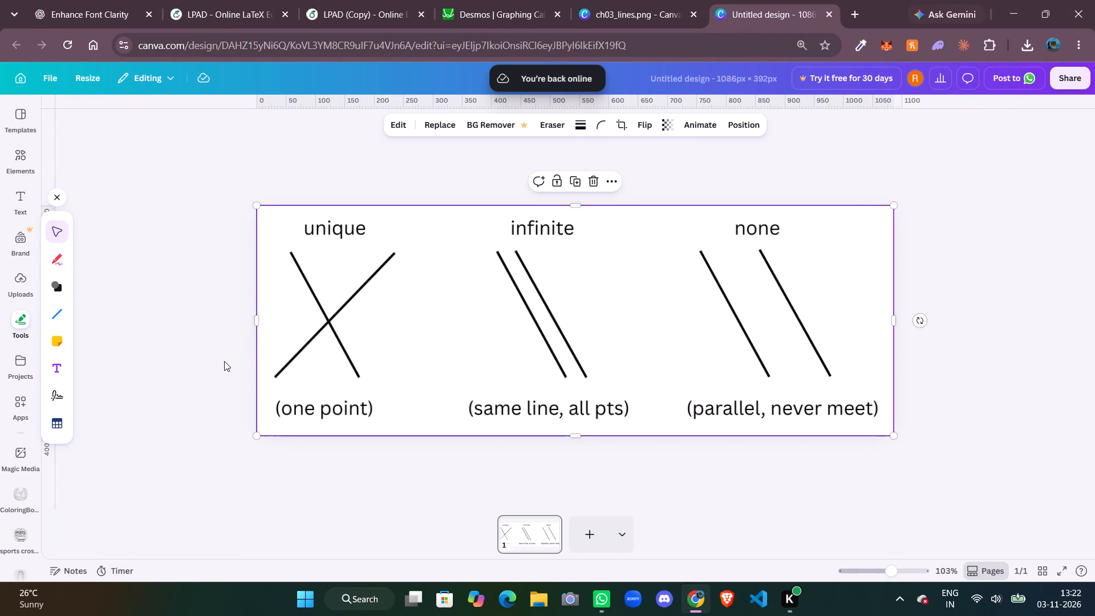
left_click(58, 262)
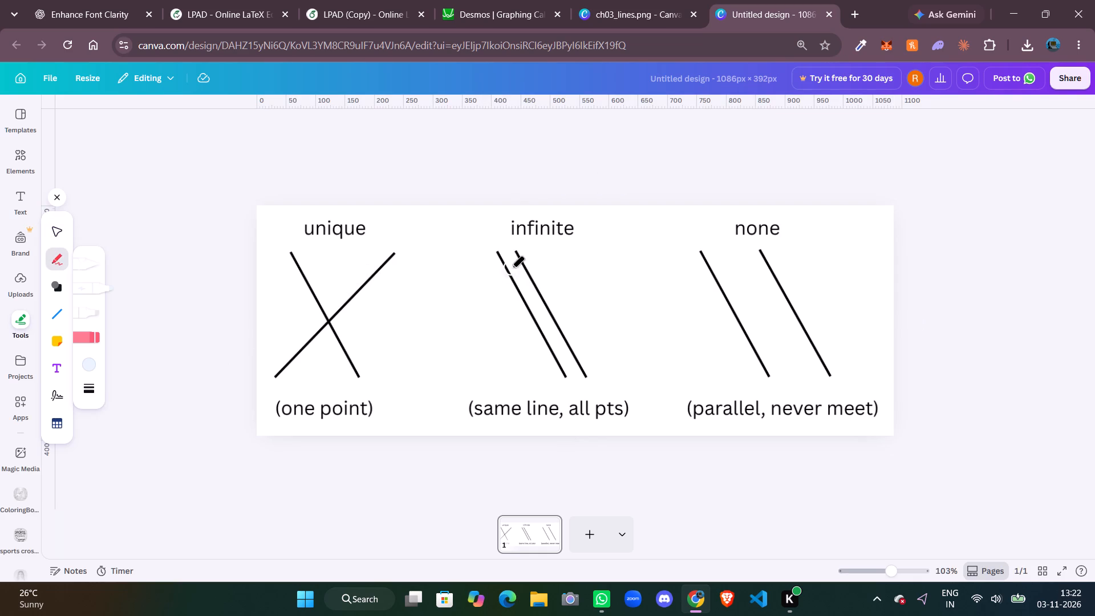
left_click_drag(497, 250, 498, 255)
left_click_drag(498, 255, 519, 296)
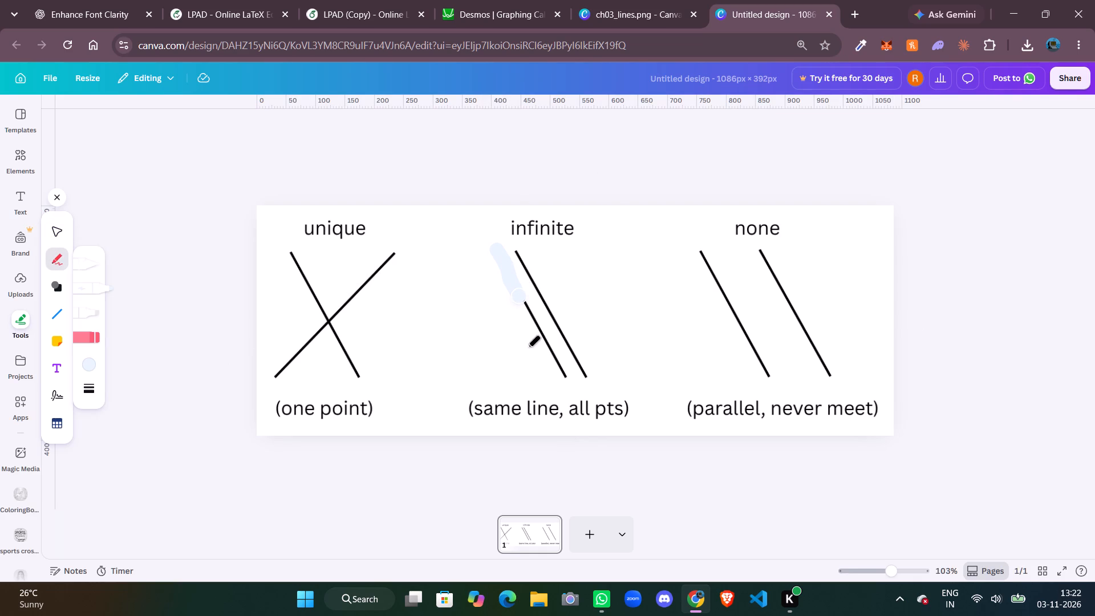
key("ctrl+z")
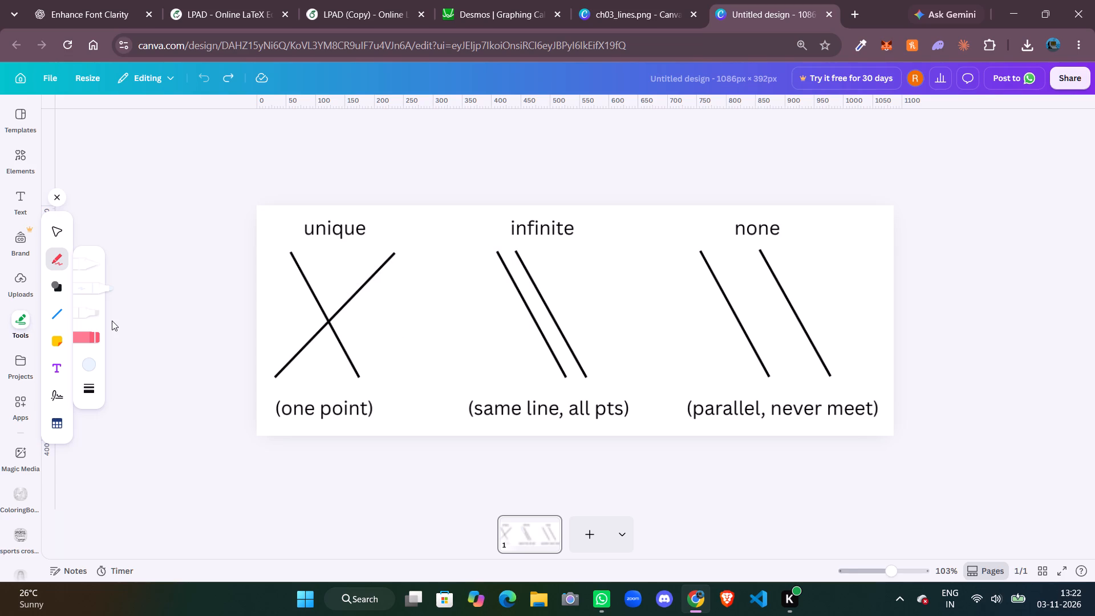
Set the marker colour to white and paint over the whole left-hand line under "infinite", leaving a single line.
left_click(88, 364)
left_click(182, 418)
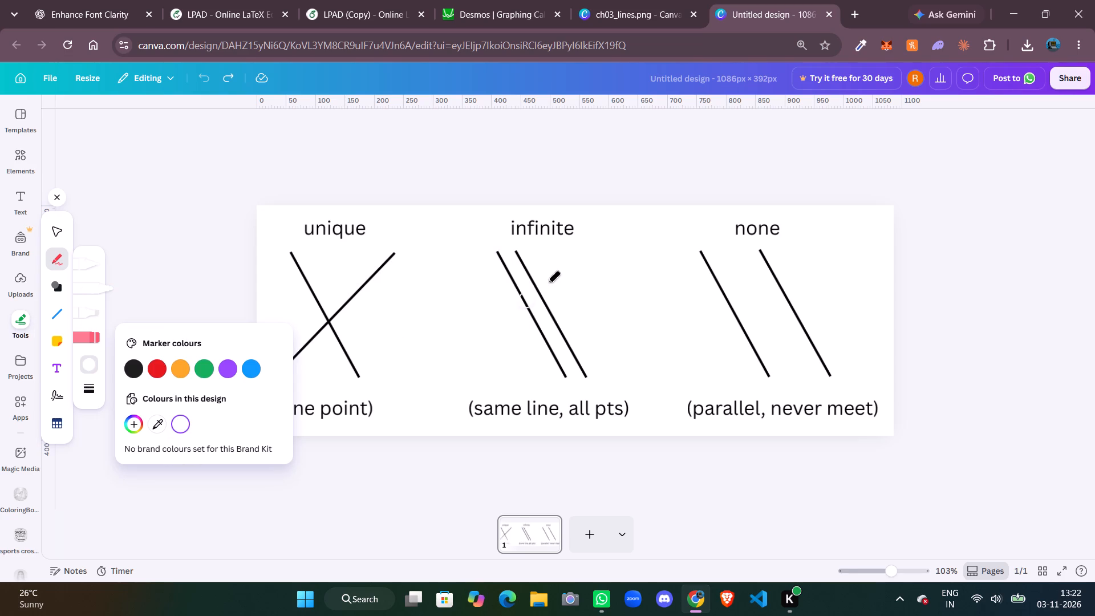
left_click_drag(496, 252, 523, 287)
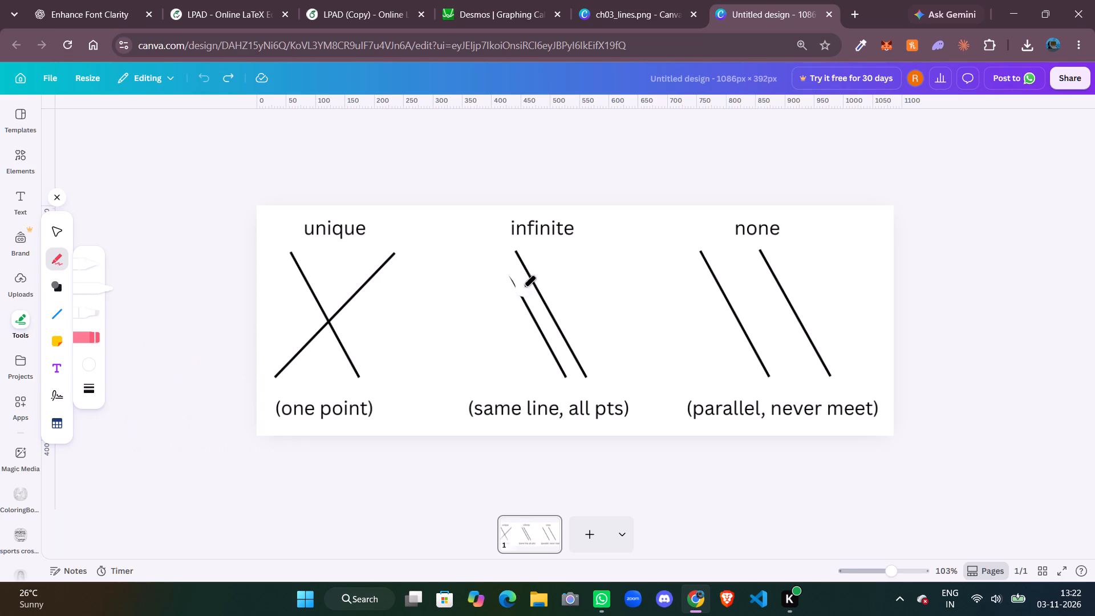
left_click_drag(523, 287, 545, 331)
left_click_drag(545, 331, 563, 370)
left_click_drag(564, 376, 551, 354)
left_click_drag(551, 354, 550, 354)
left_click(58, 196)
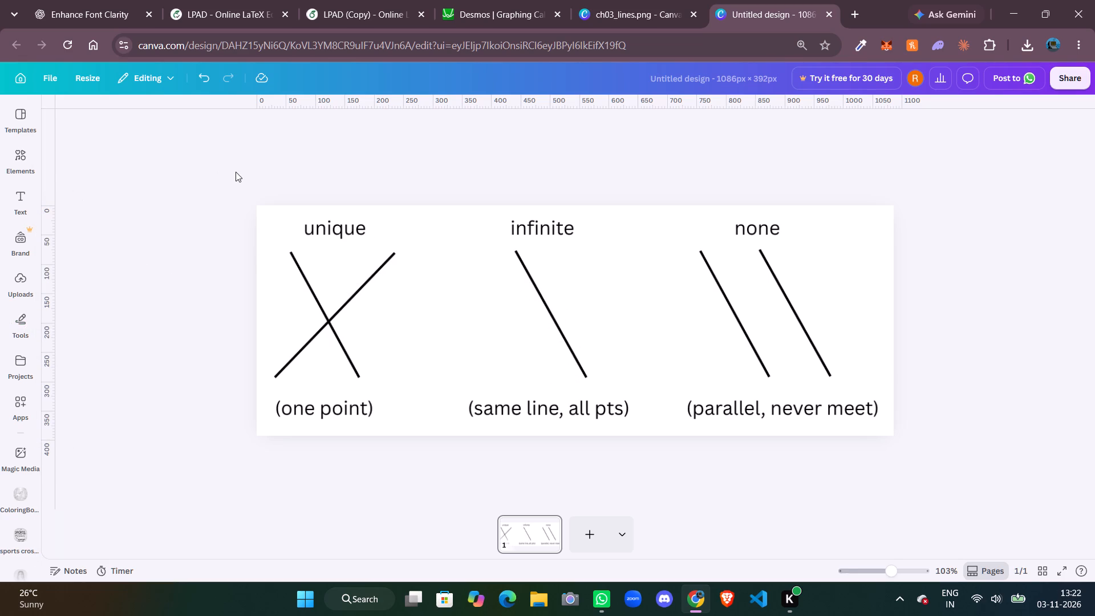
left_click(236, 172)
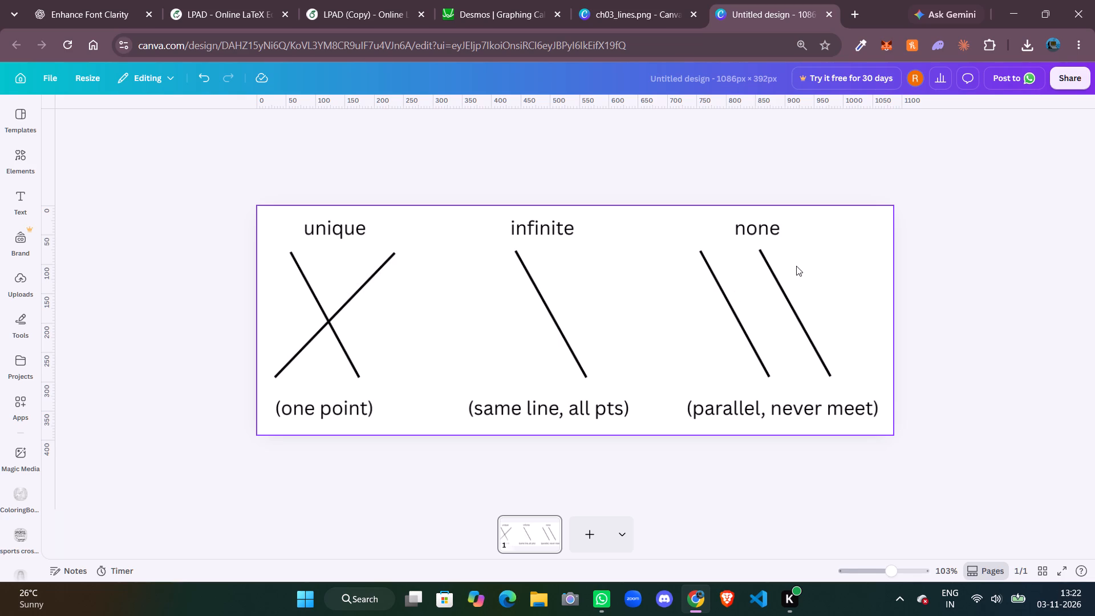
Download the edited design as a PNG at size 1 with high quality.
left_click(1023, 42)
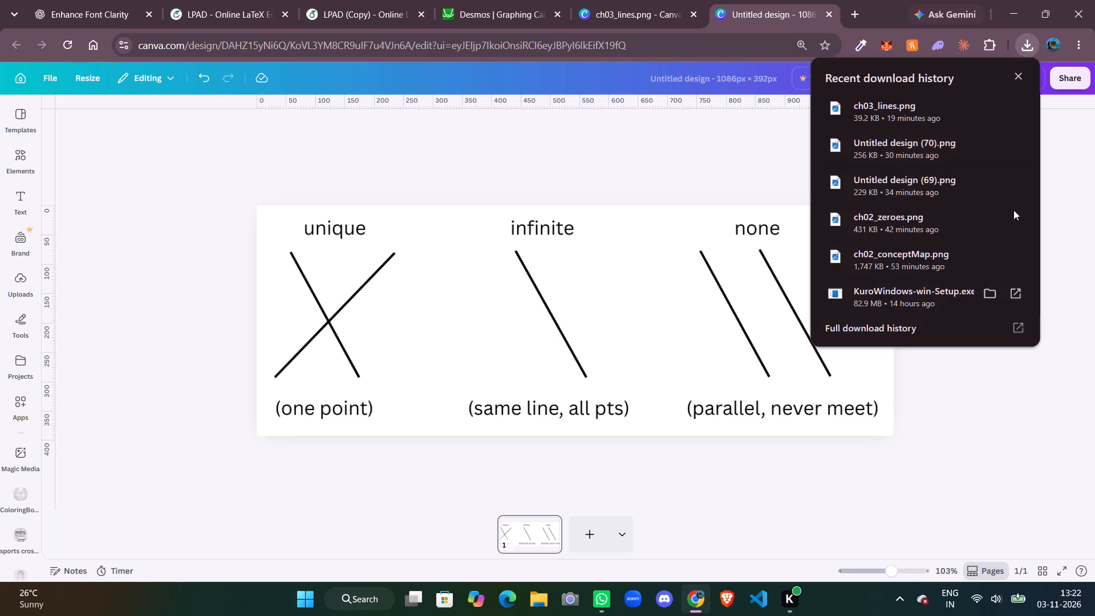
left_click(1062, 157)
left_click(1064, 88)
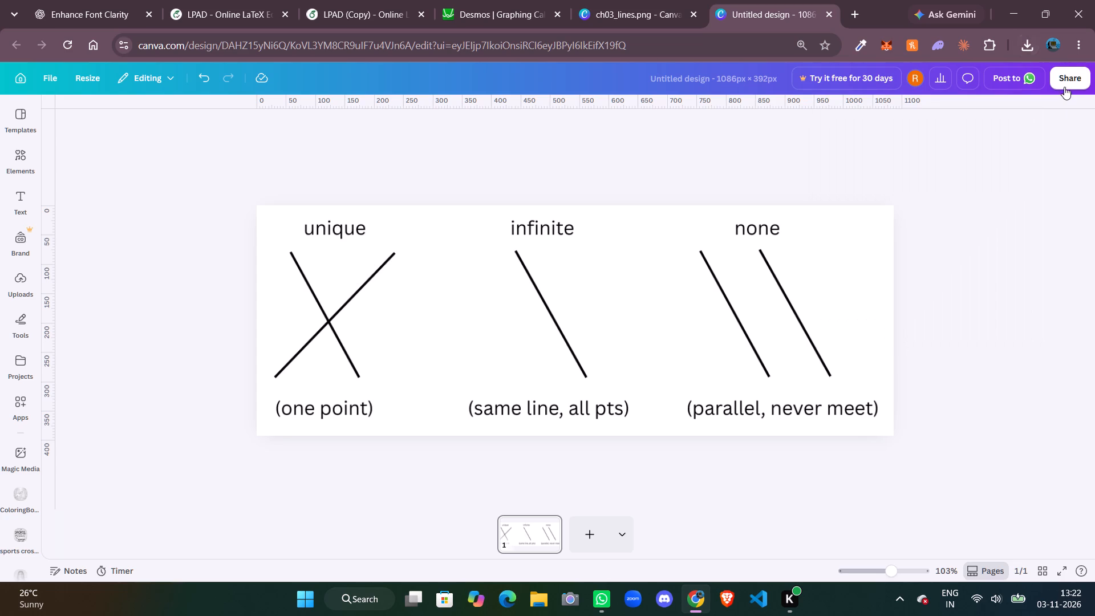
left_click(1063, 86)
left_click(1074, 77)
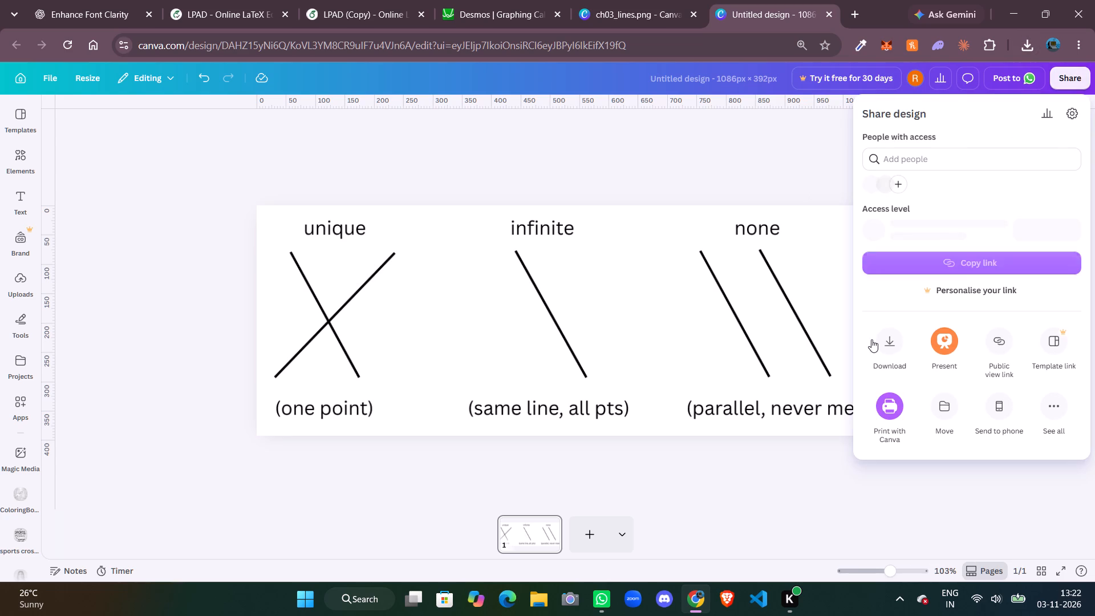
left_click(894, 327)
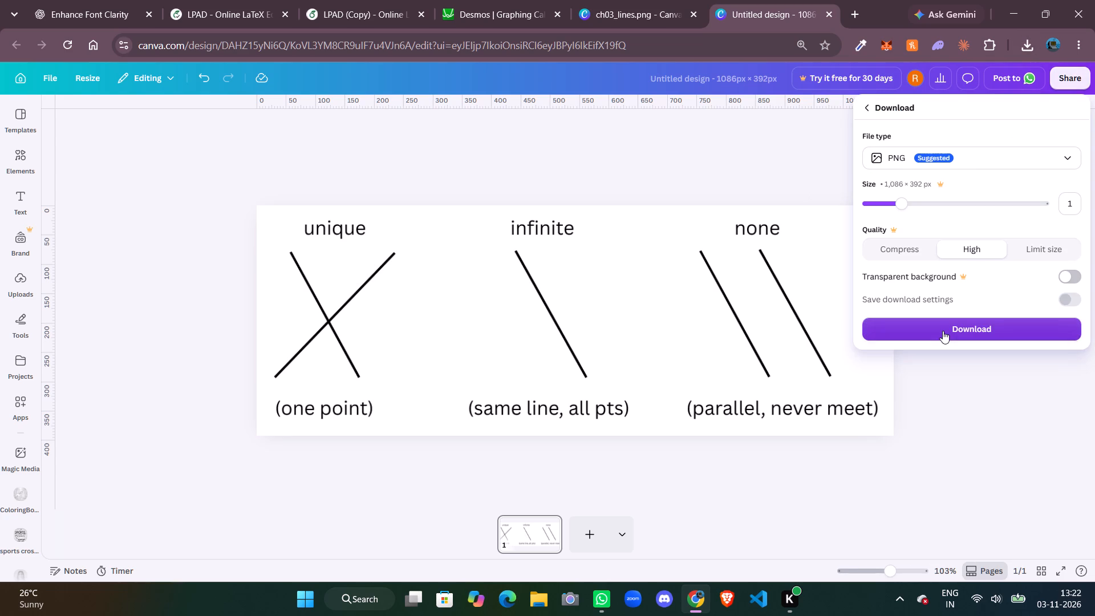
left_click(943, 331)
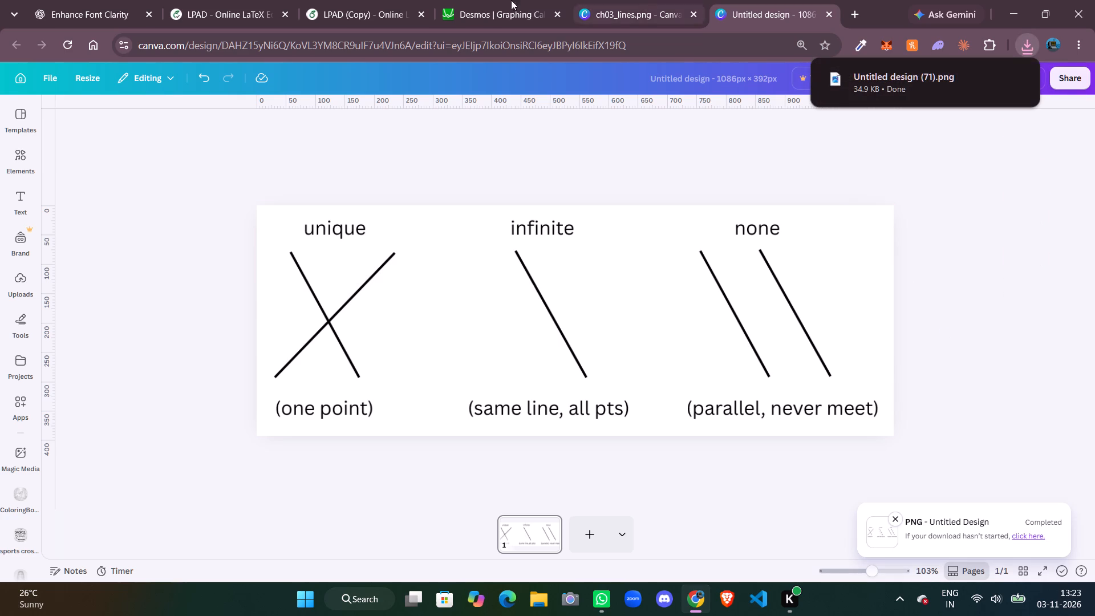
Switch to the LPAD (Copy) project in Overleaf and upload Untitled design (71).png to the Module 1 figs folder.
left_click(358, 0)
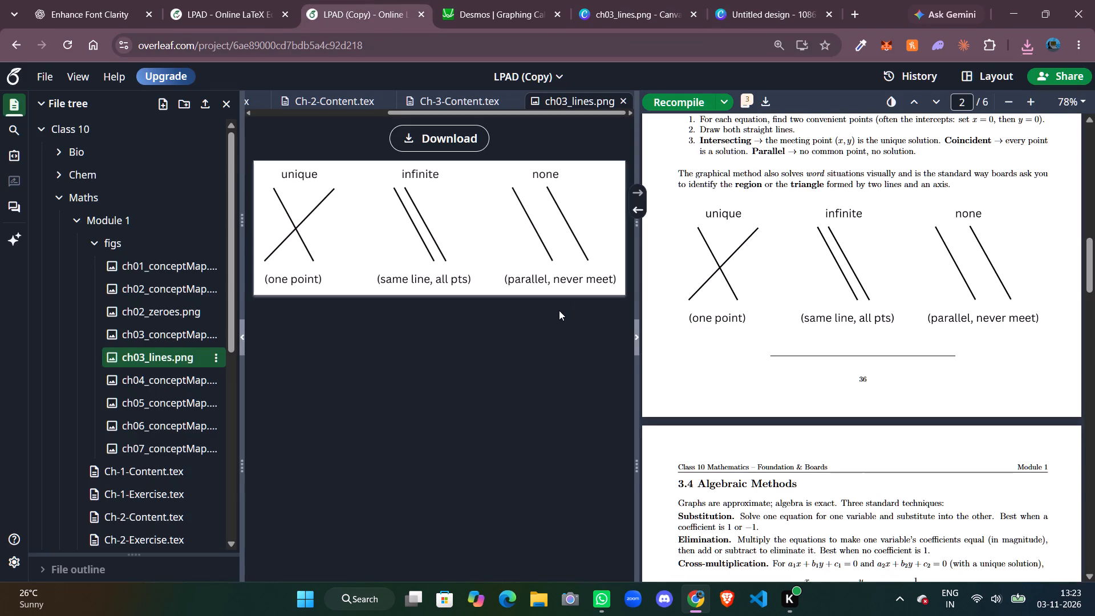
left_click(1027, 49)
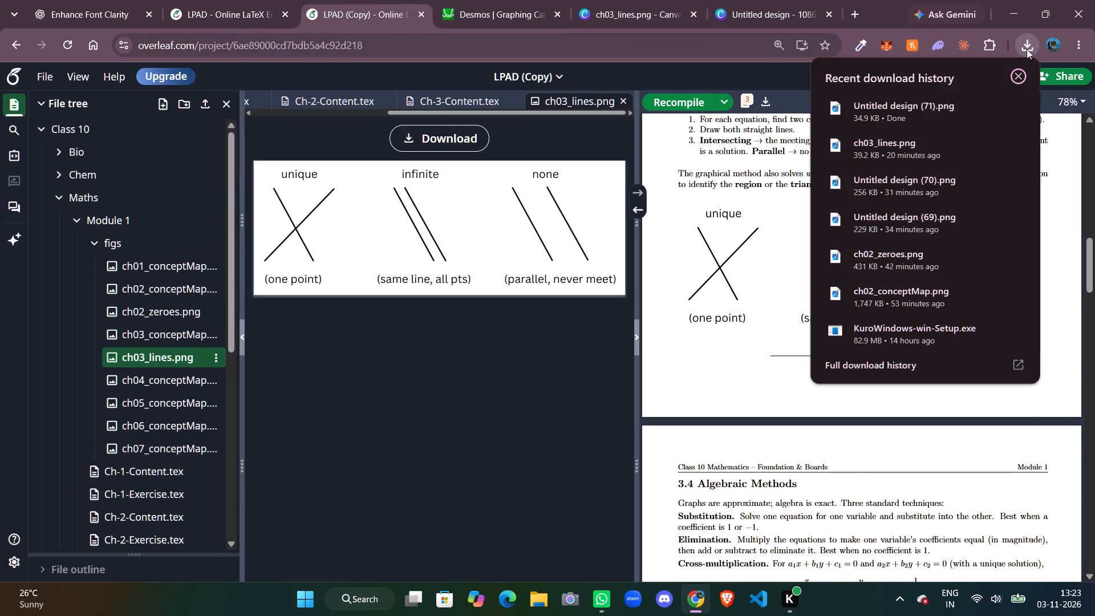
left_click_drag(920, 103, 623, 261)
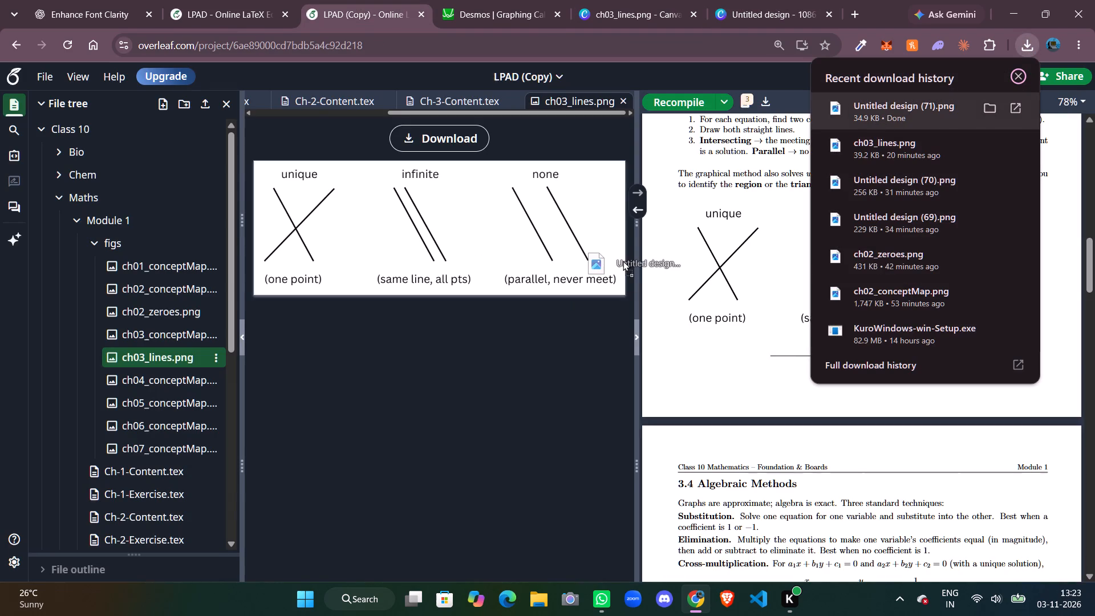
left_click_drag(623, 261, 334, 362)
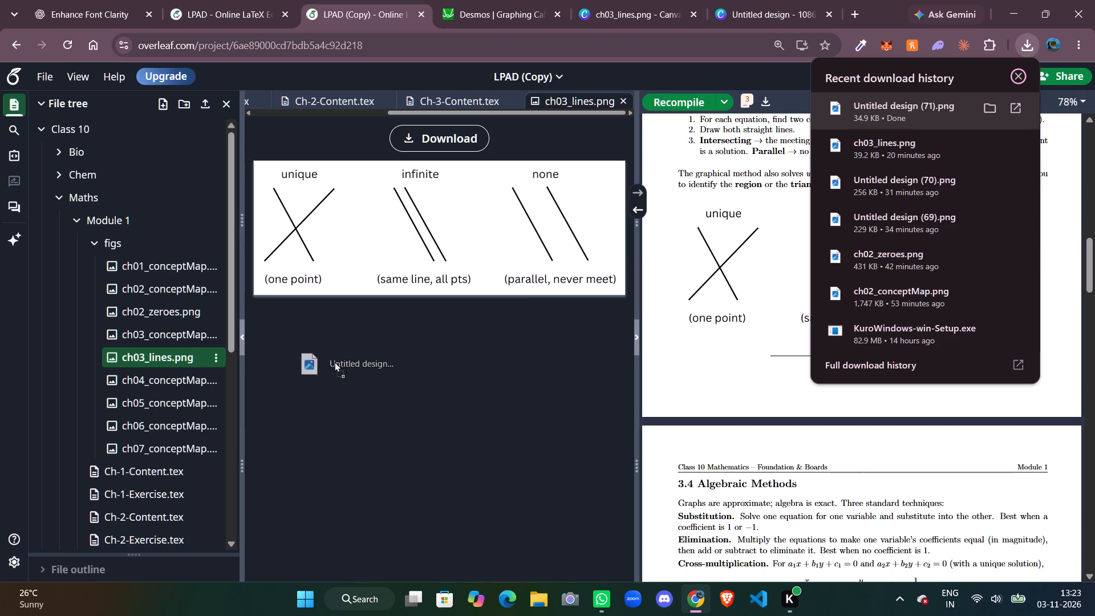
left_click_drag(334, 362, 164, 367)
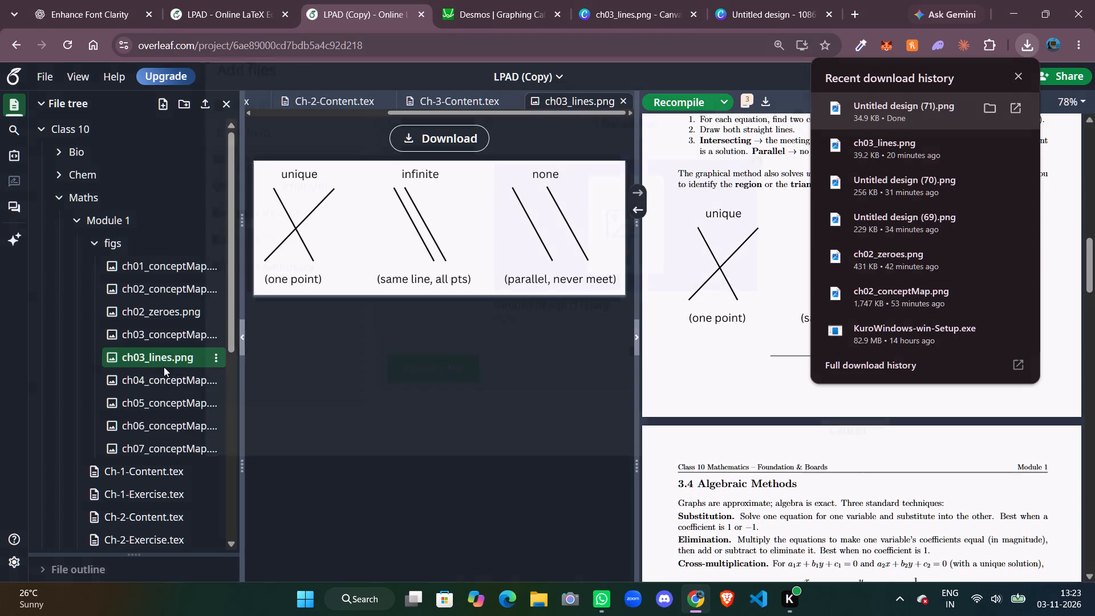
left_click(412, 402)
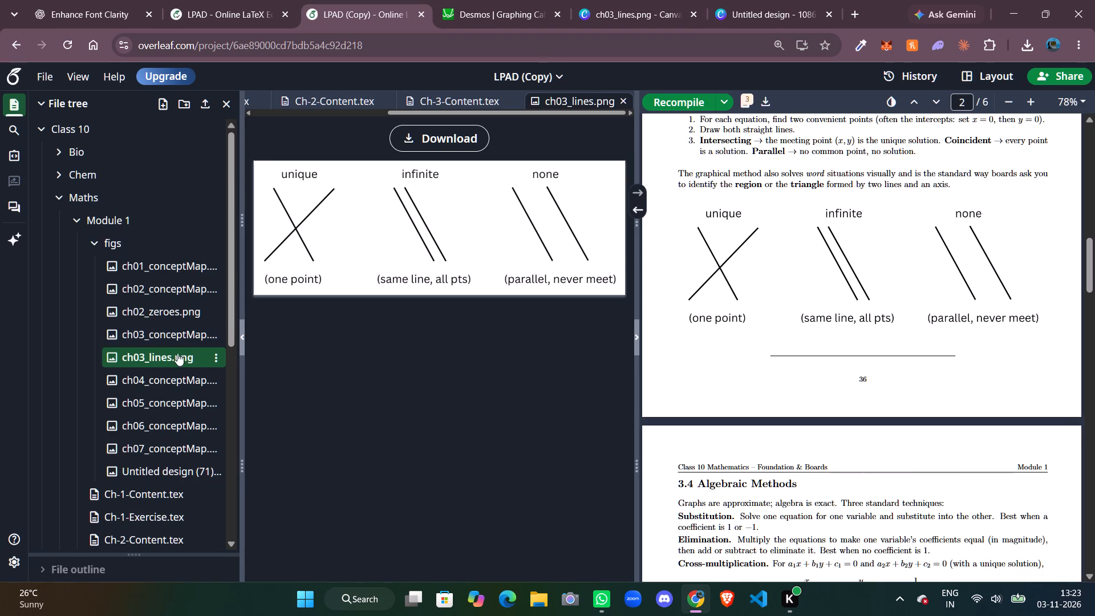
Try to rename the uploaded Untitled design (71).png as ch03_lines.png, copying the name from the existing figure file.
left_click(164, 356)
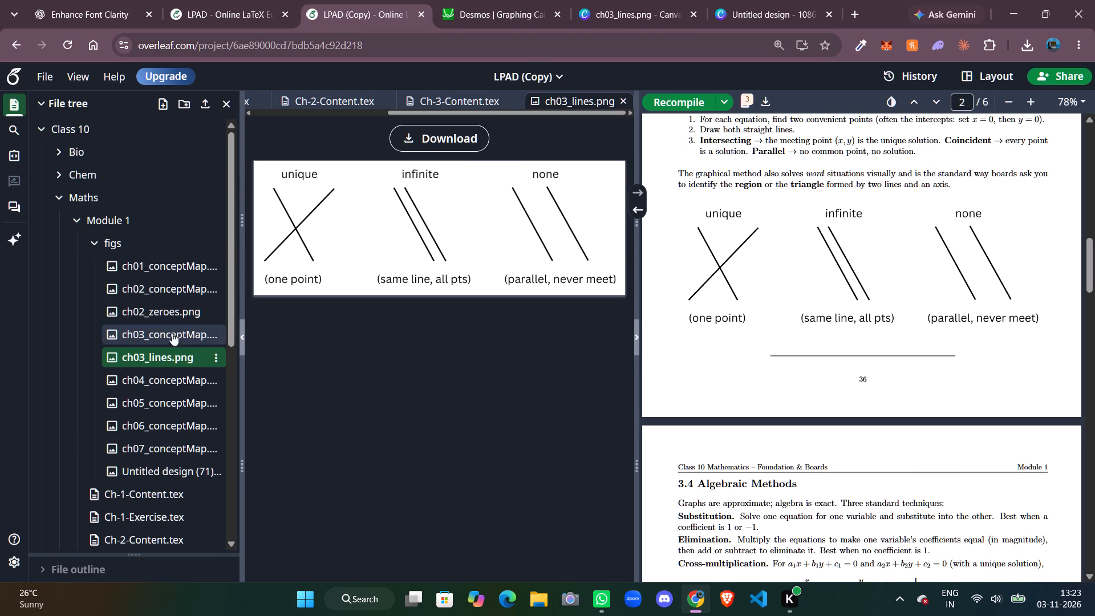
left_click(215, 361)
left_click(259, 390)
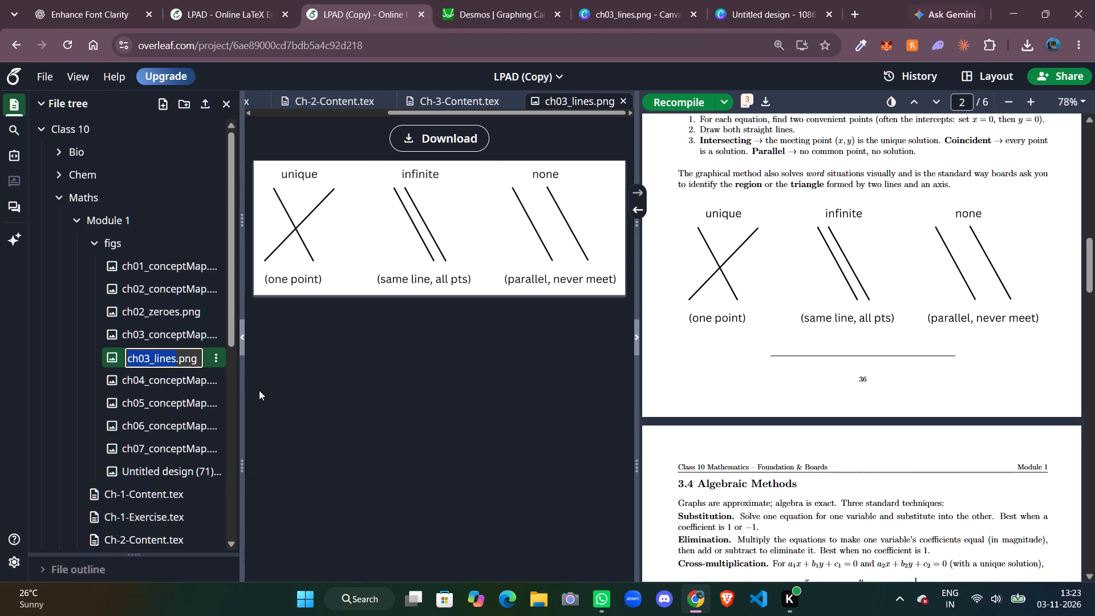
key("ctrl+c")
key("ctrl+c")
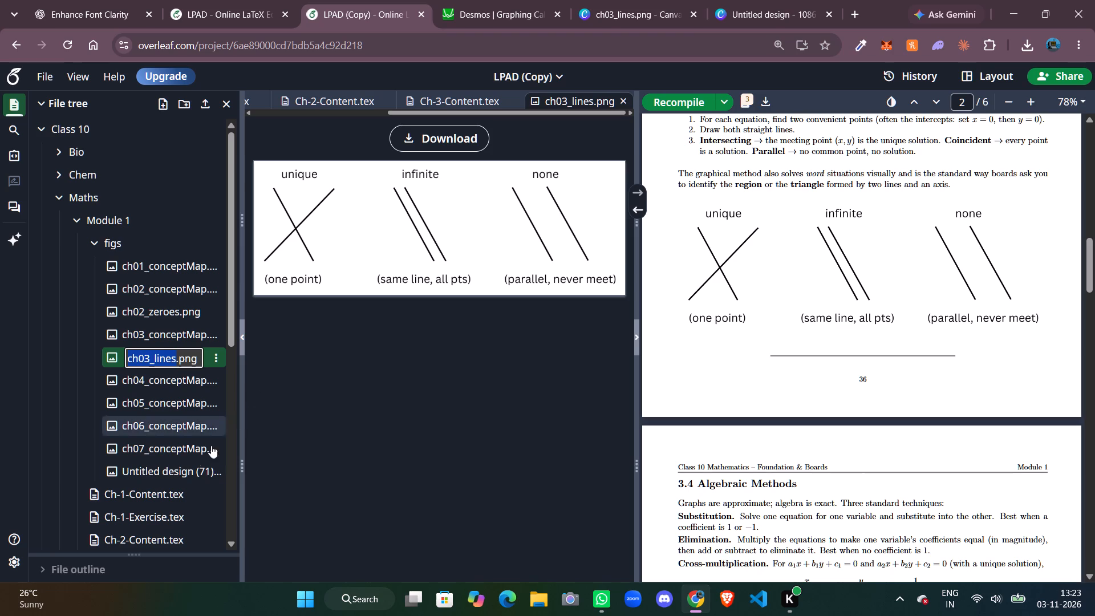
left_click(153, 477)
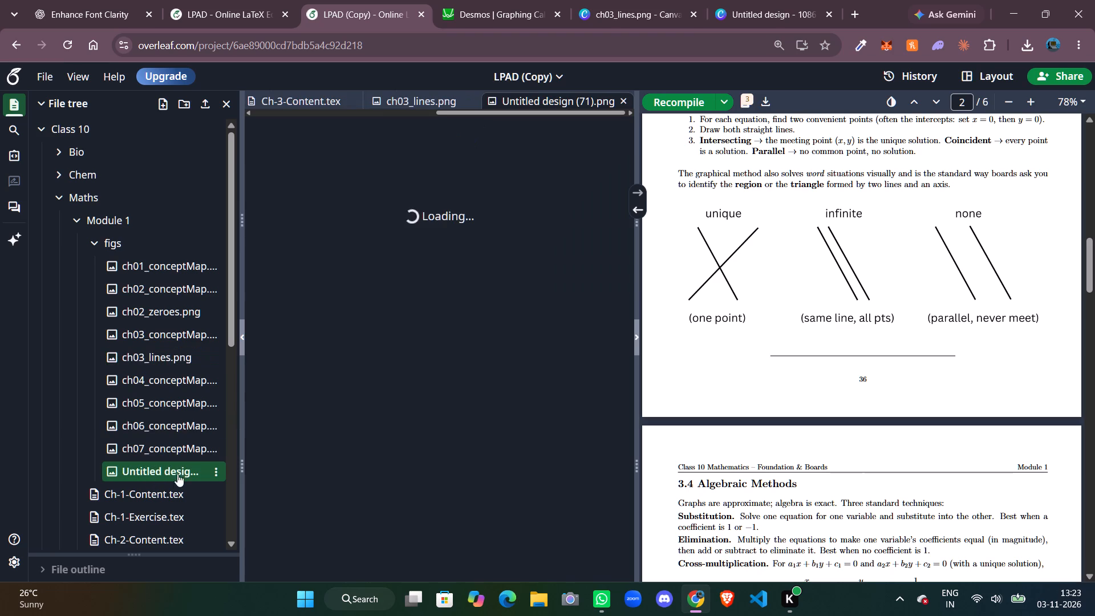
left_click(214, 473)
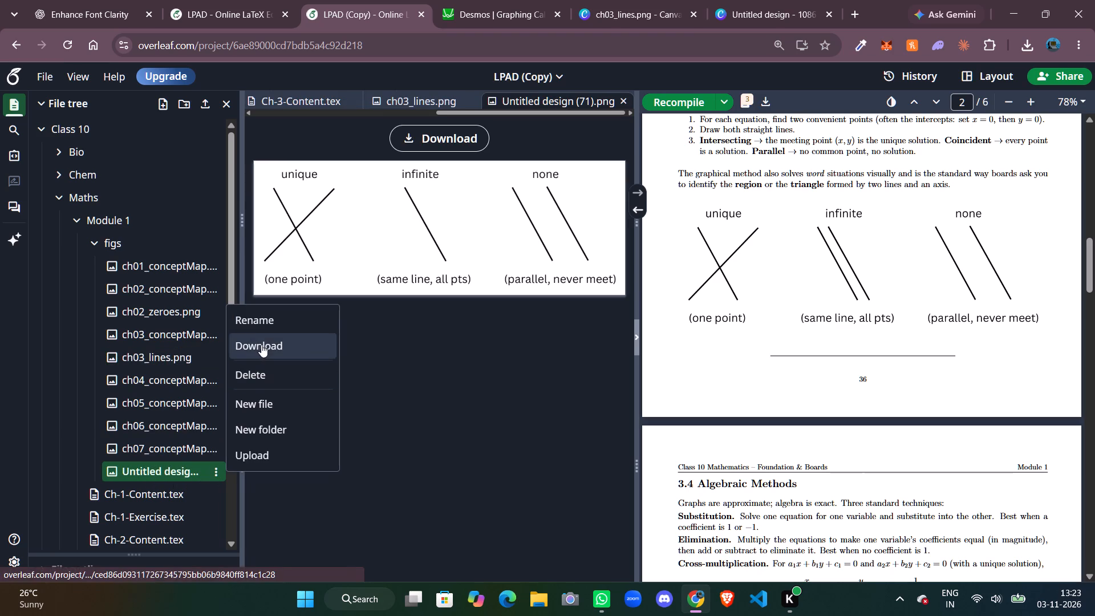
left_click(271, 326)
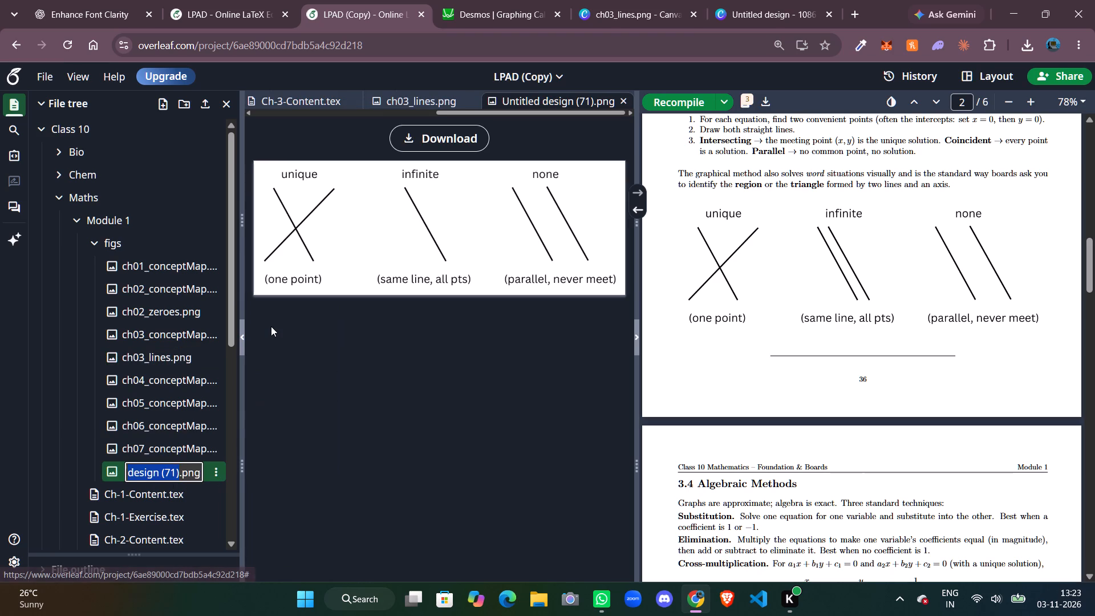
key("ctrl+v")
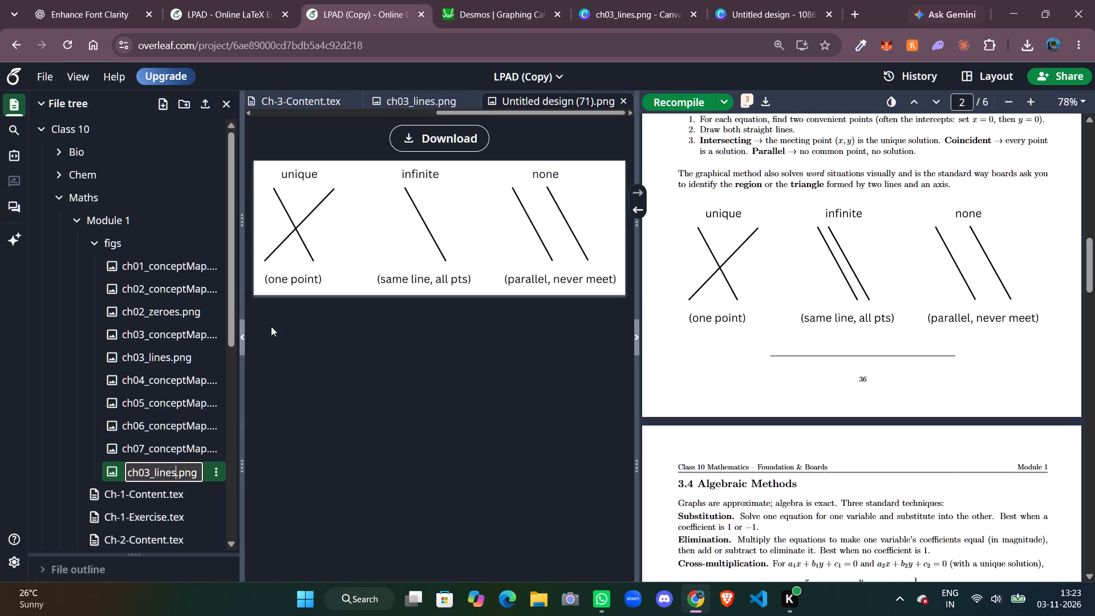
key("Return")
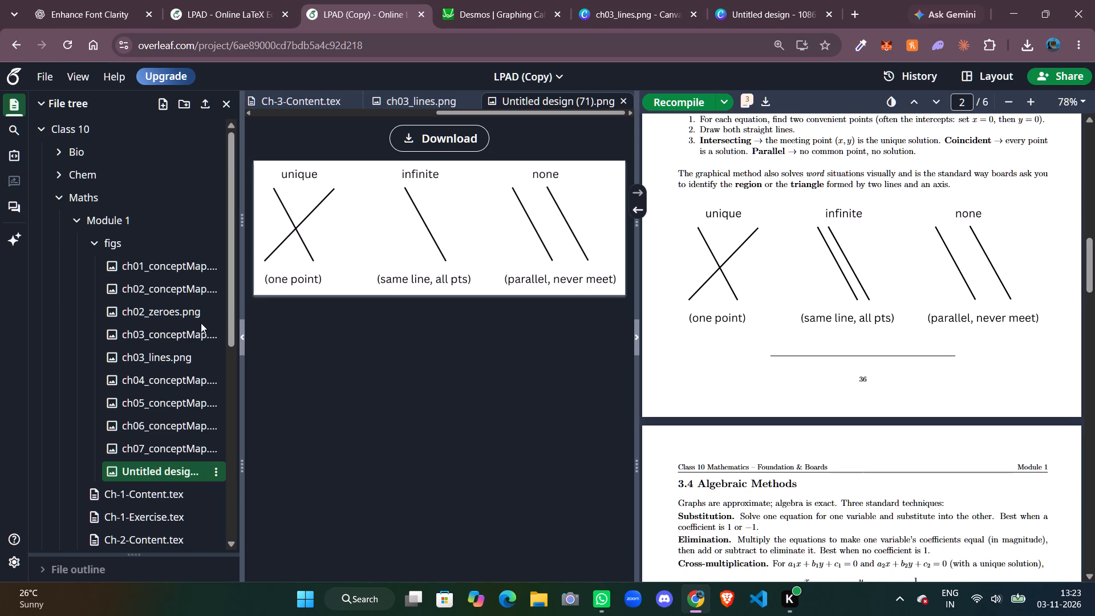
Delete the old ch03_lines.png from the Module 1 figs folder.
left_click(188, 352)
left_click(215, 355)
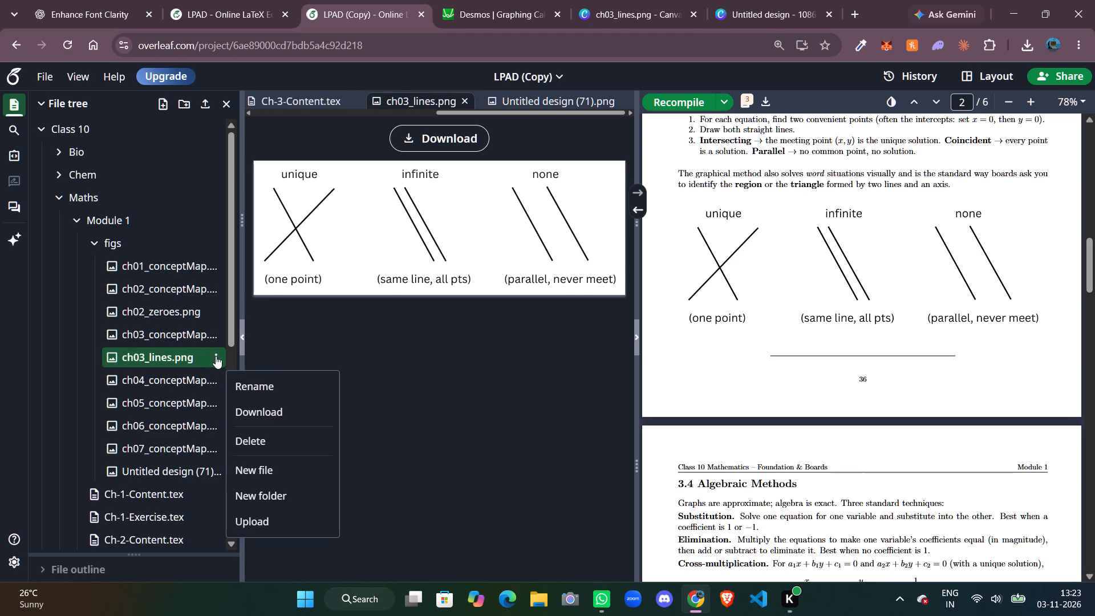
left_click(258, 432)
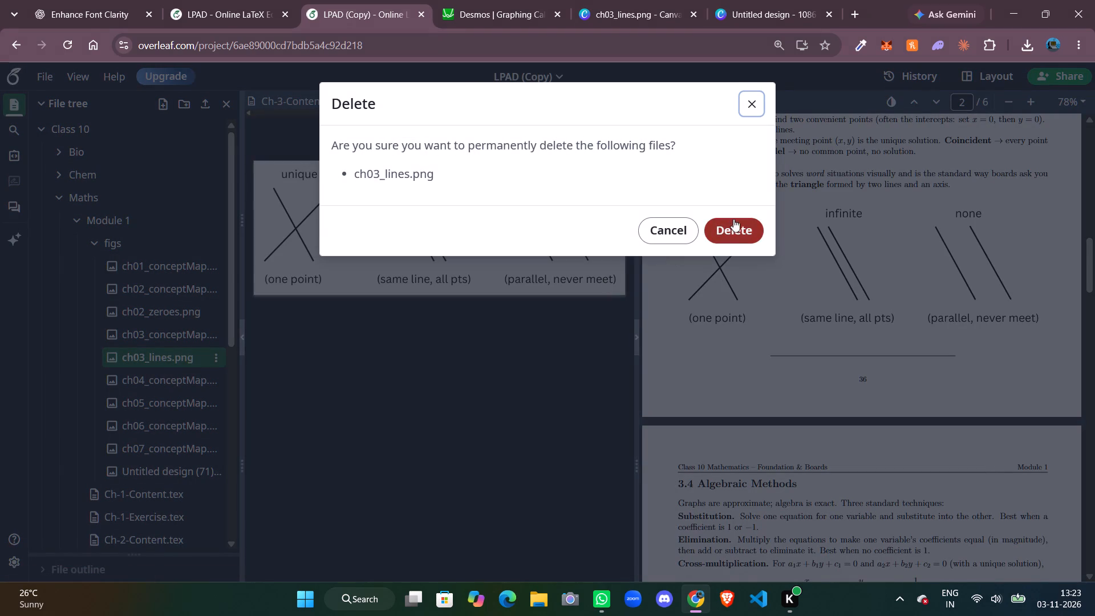
left_click(732, 228)
Rename the uploaded Untitled design (71).png in the figs folder as ch03_lines.png.
left_click(142, 453)
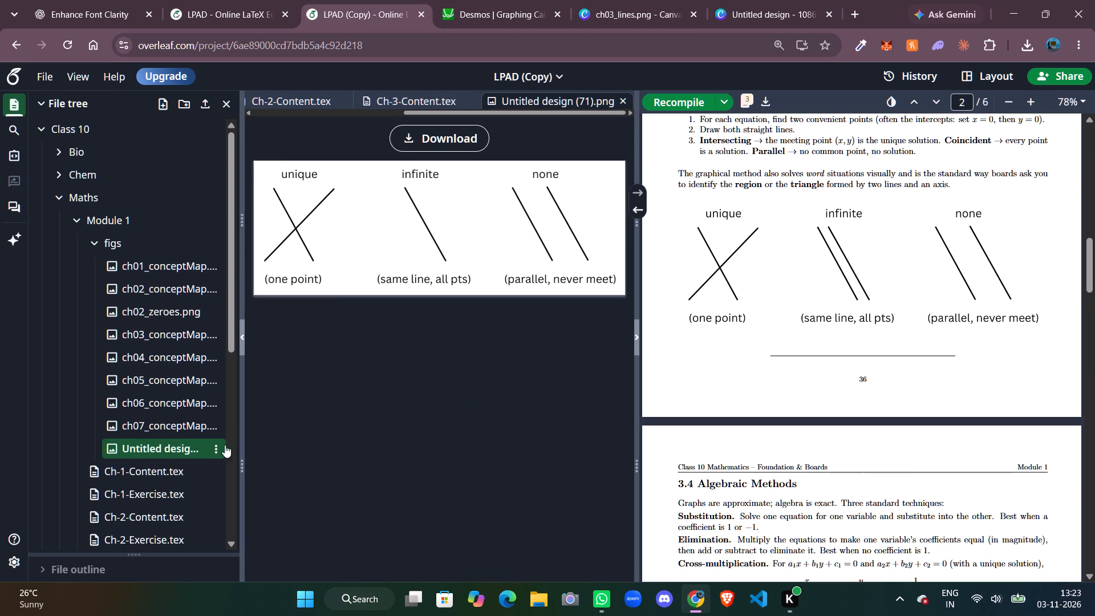
left_click(212, 451)
left_click(249, 305)
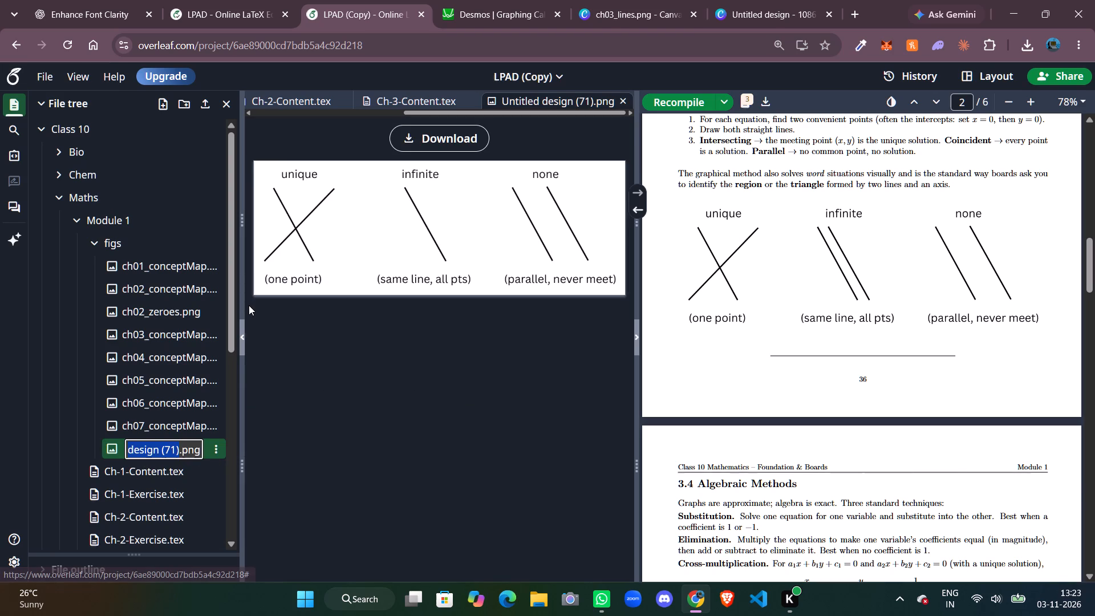
key("ctrl+v")
key("Return")
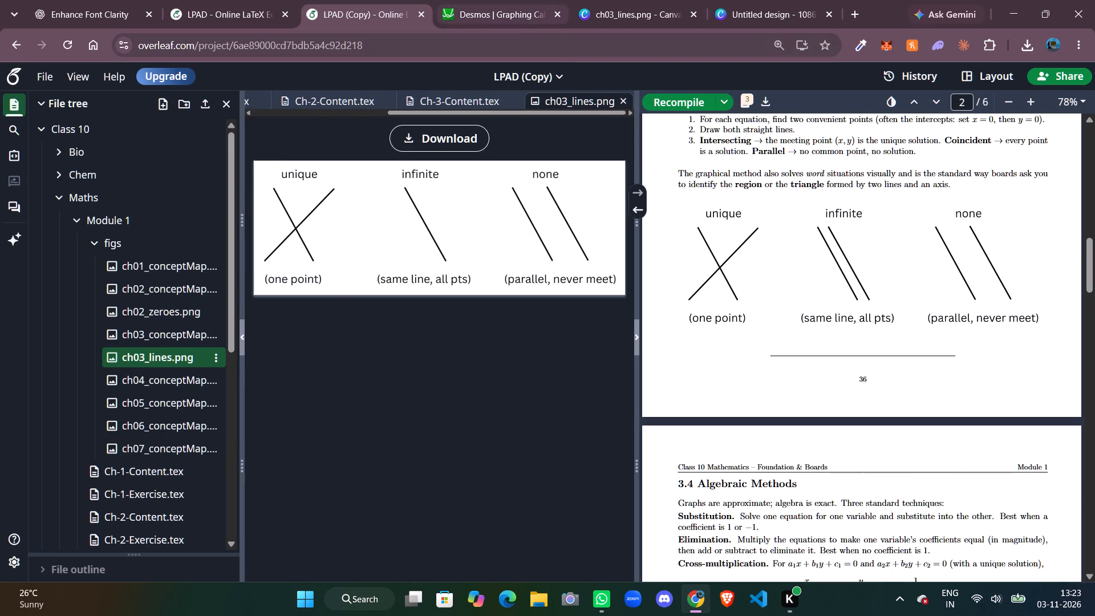
Close the image preview, return to Ch-3-Content.tex and recompile the document with the replaced figure.
left_click(621, 103)
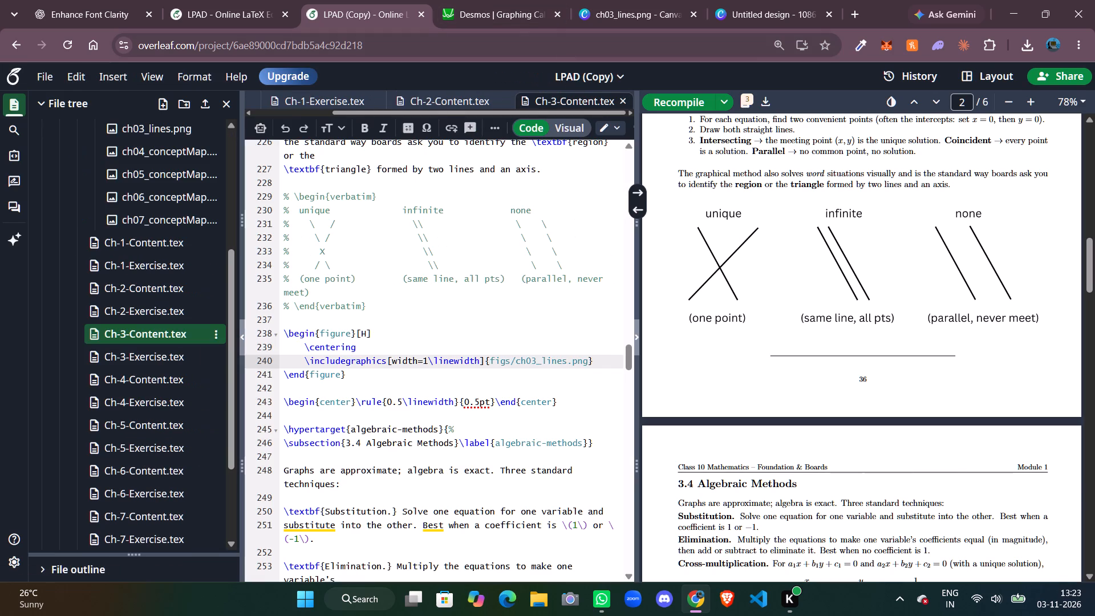
left_click(485, 344)
key("ctrl+s")
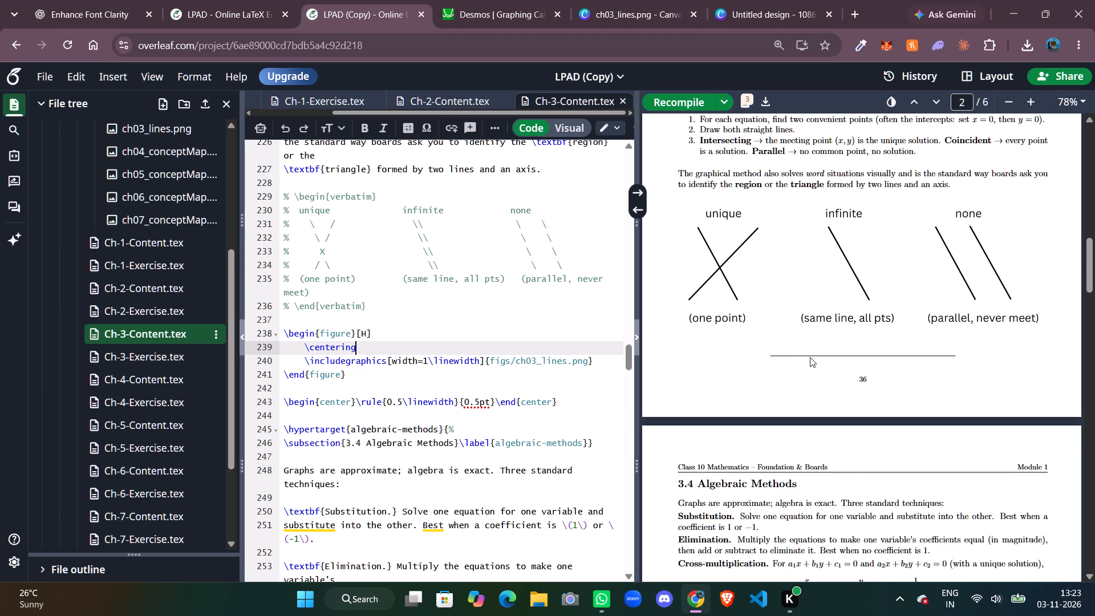
Look through the recompiled chapter 3 PDF from the lines figure to the summary on its last page.
scroll(810, 357, "down", 2)
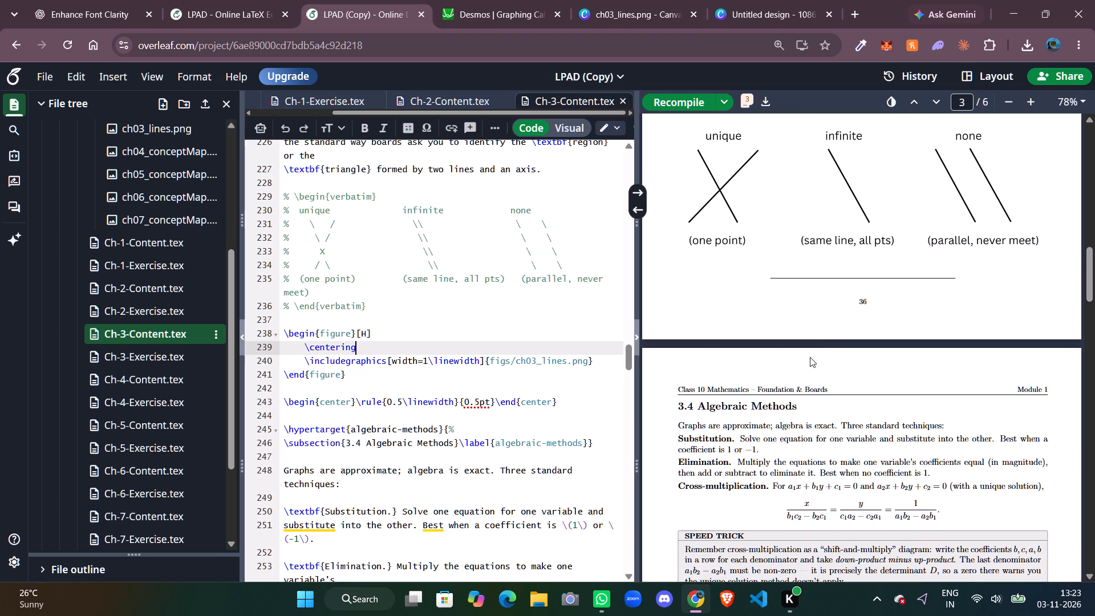
scroll(810, 357, "down", 3)
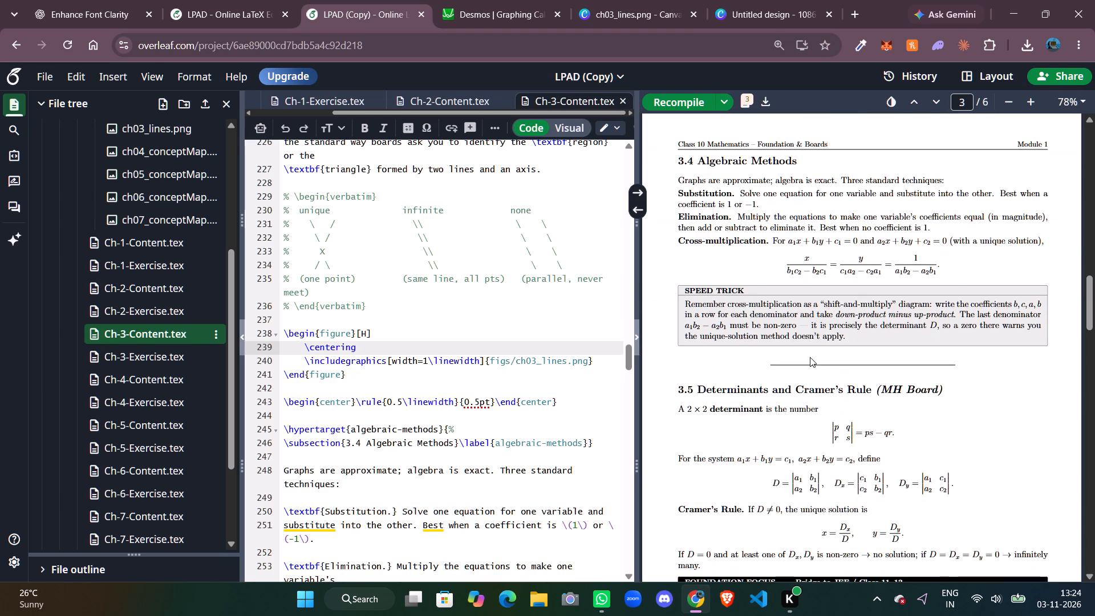
scroll(810, 357, "down", 14)
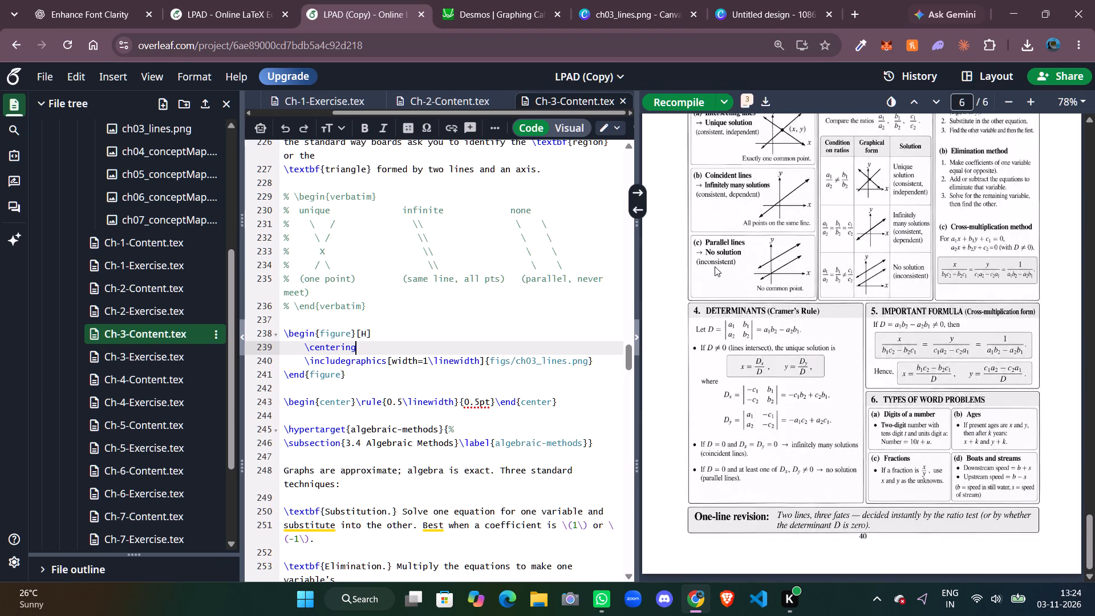
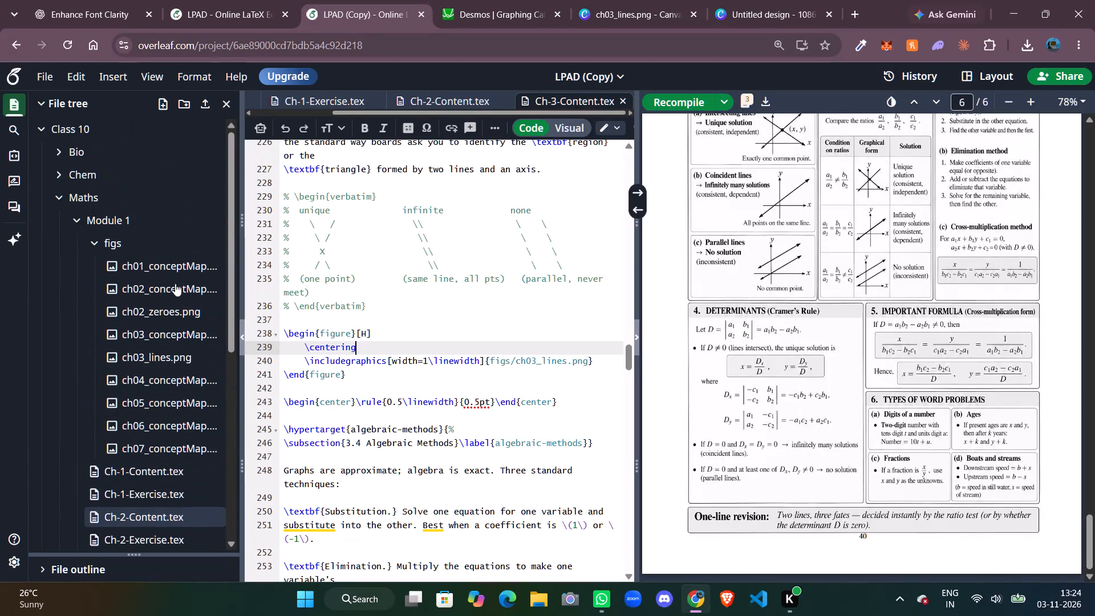
Collapse Maths Module 1, expand Module 2, and open Ch-14-Content.tex to look through its preamble and header definitions.
left_click(140, 246)
left_click(128, 226)
left_click(132, 241)
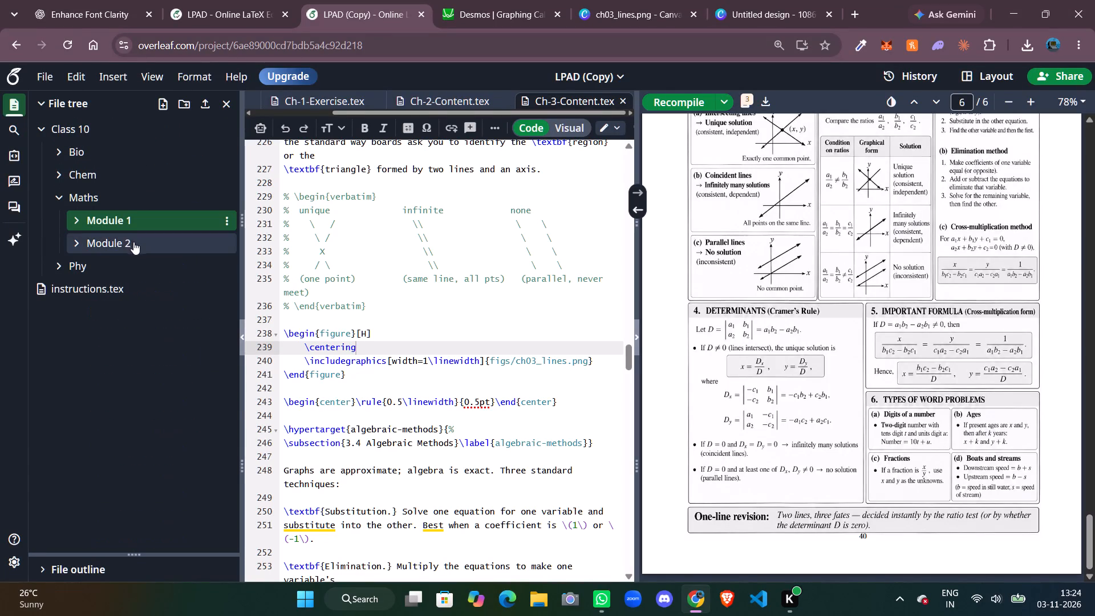
scroll(132, 439, "down", 4)
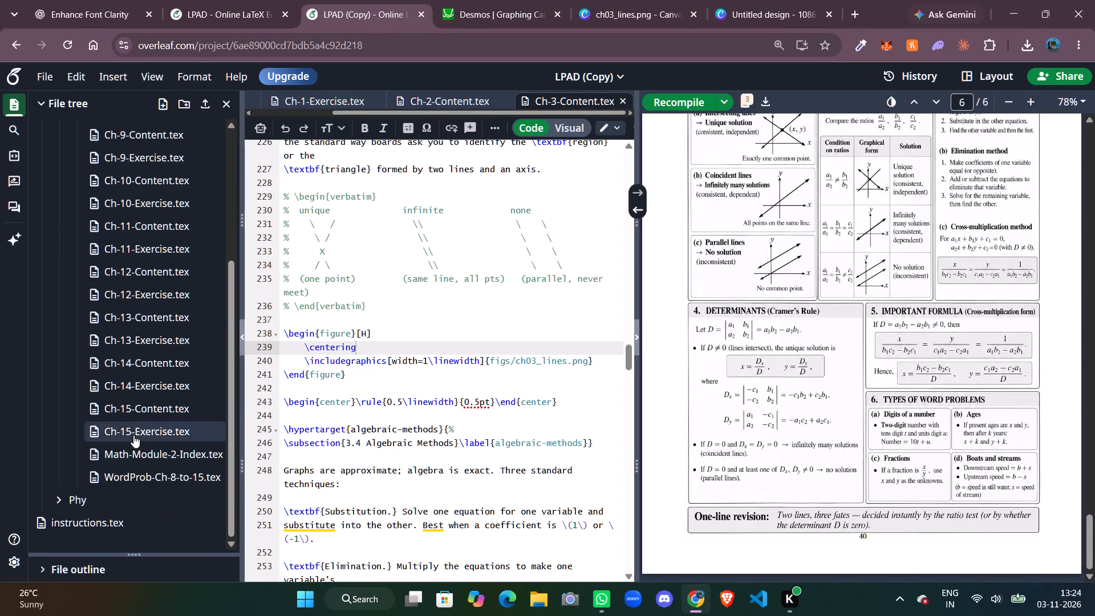
left_click(169, 358)
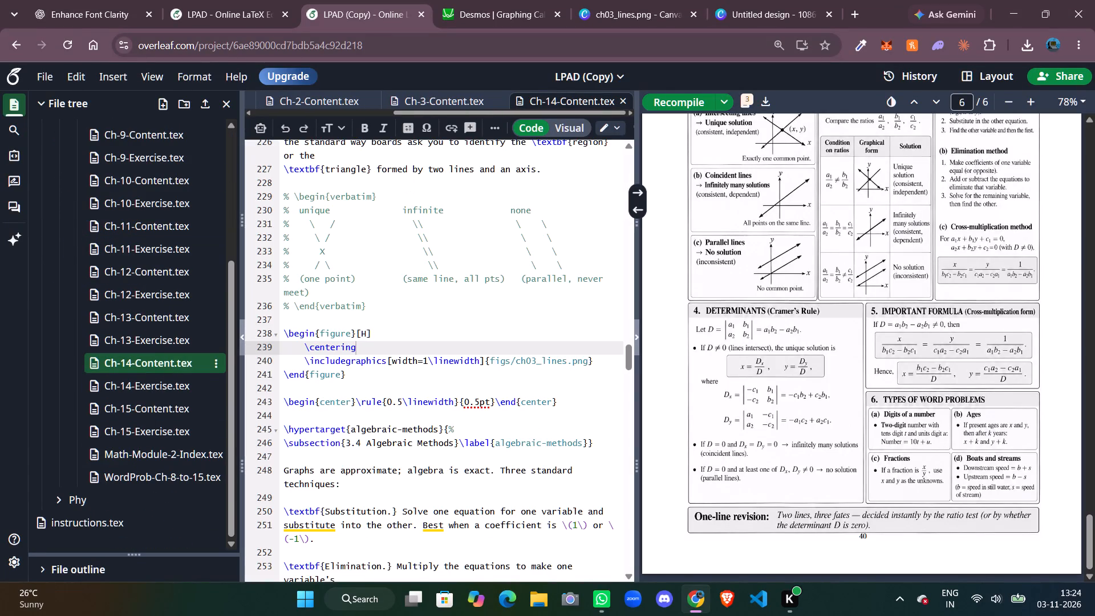
scroll(358, 306, "up", 14)
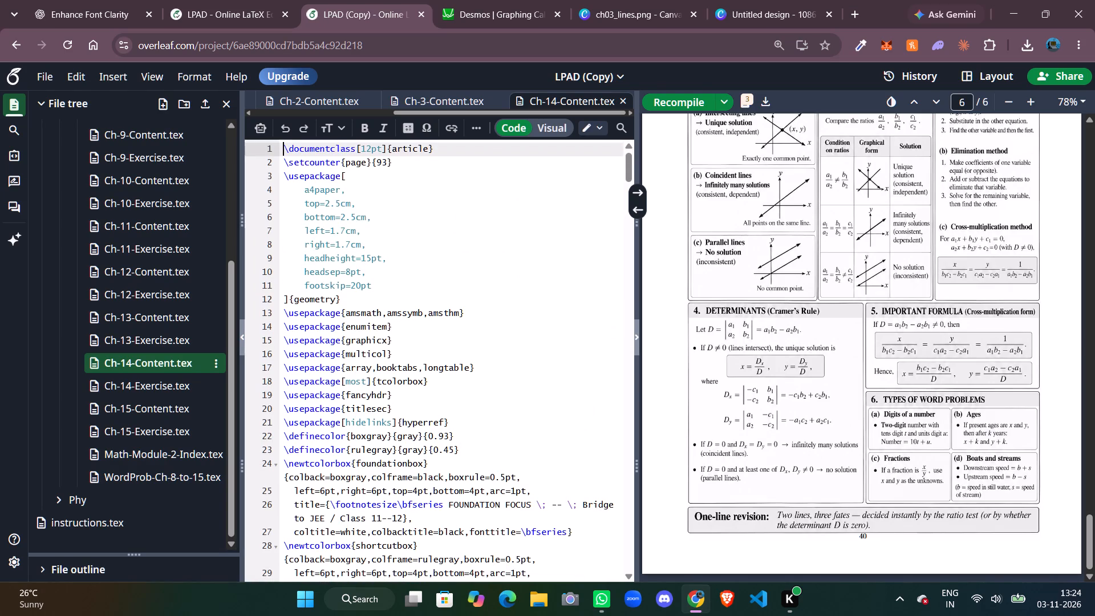
scroll(371, 401, "down", 4)
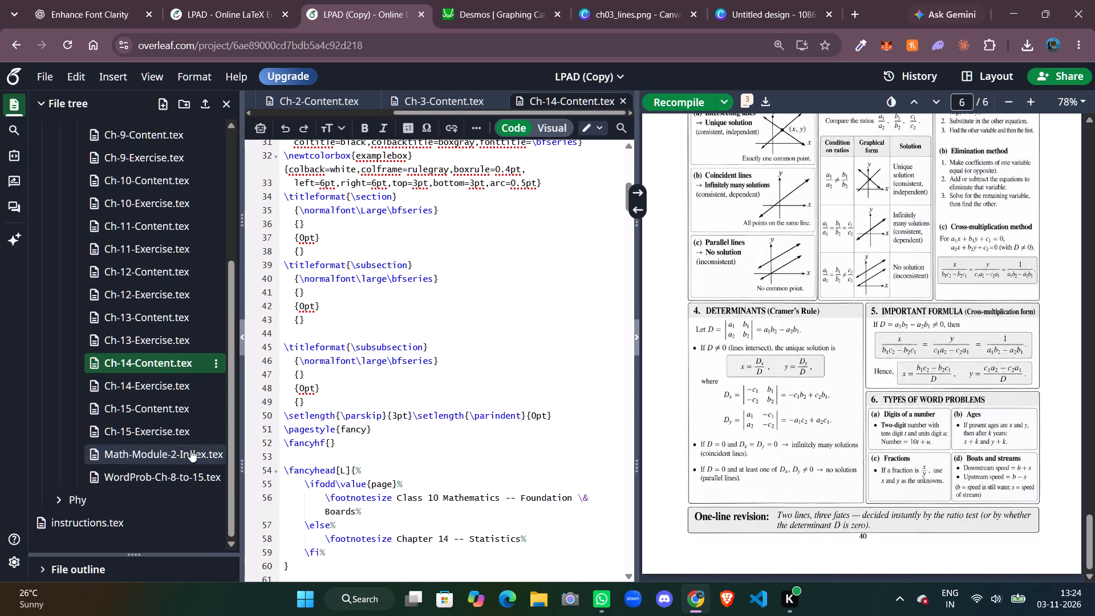
Open Ch-15-Content.tex from Module 2, close Ch-14-Content.tex, and examine the preamble down to the page header definitions.
left_click(147, 416)
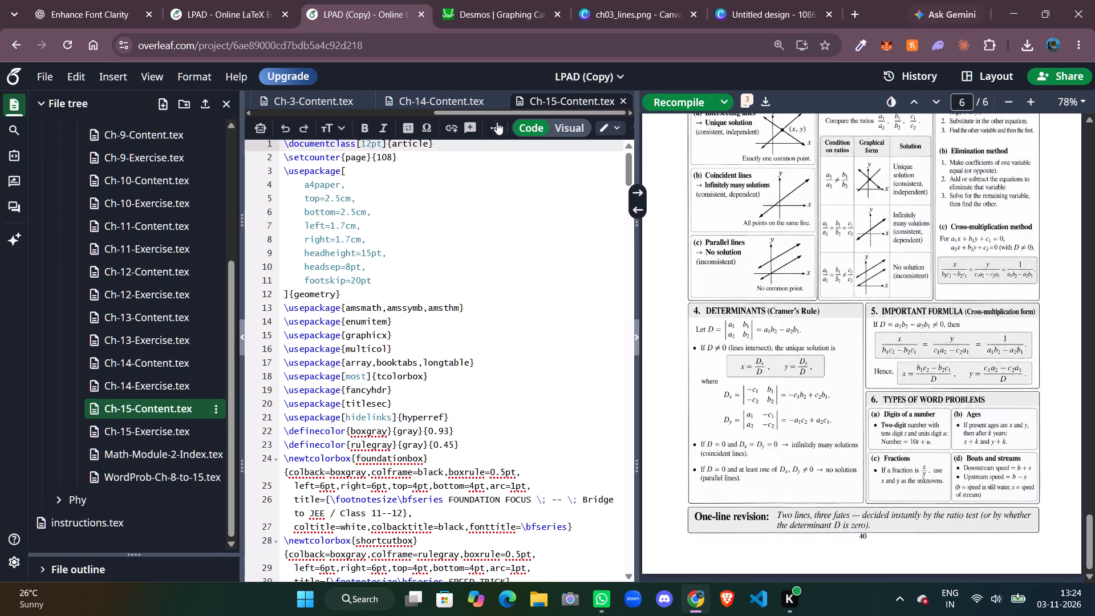
left_click(494, 100)
scroll(452, 377, "down", 2)
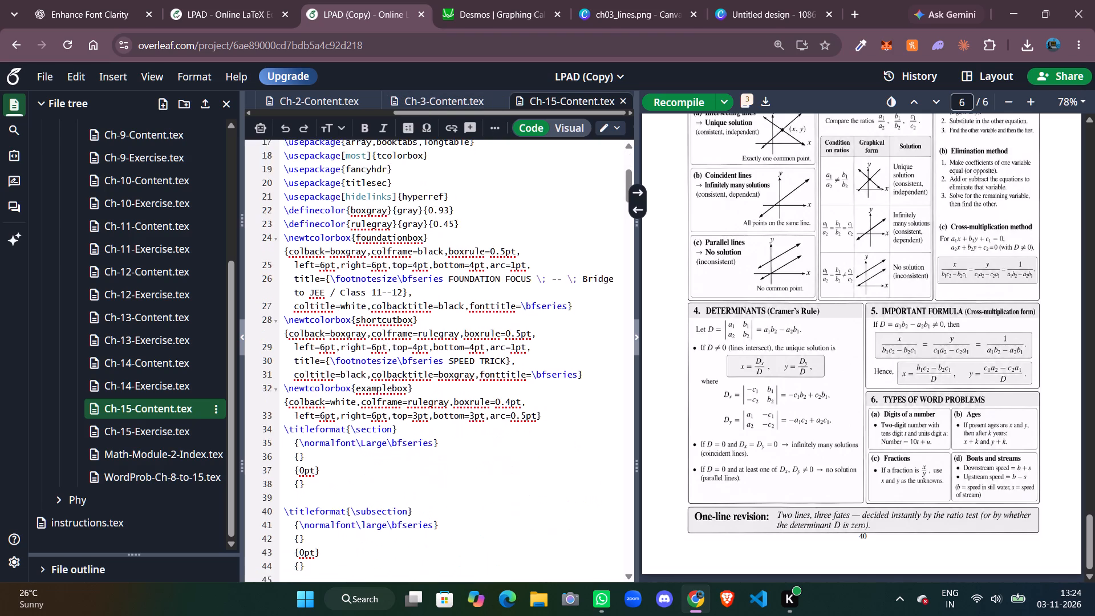
scroll(452, 377, "down", 3)
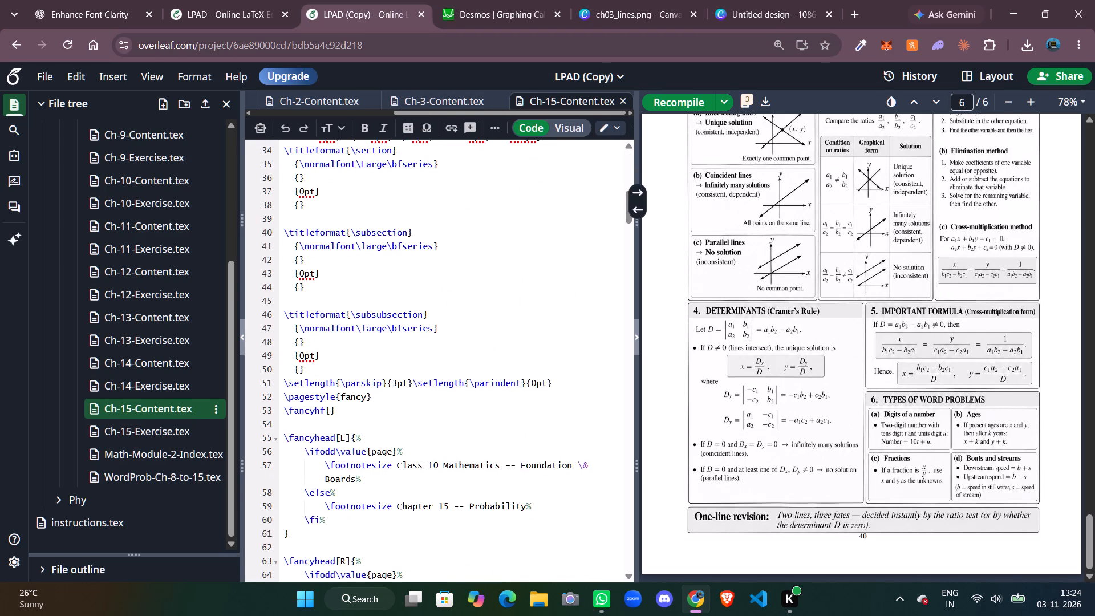
left_click(452, 377)
Open Ch-15-Exercise.tex from the Module 2 folder.
left_click(155, 433)
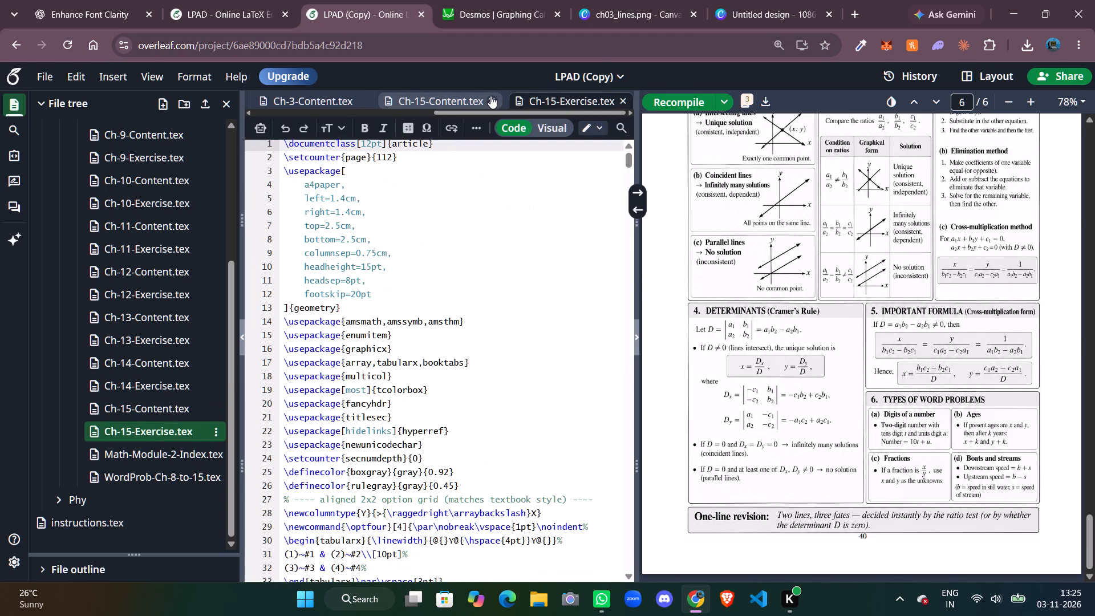
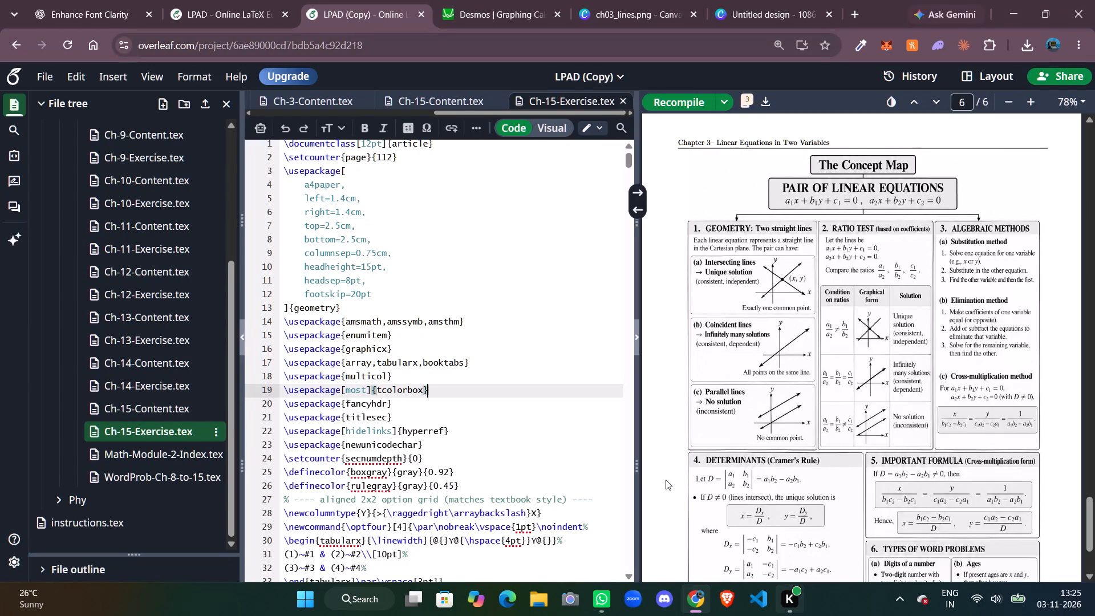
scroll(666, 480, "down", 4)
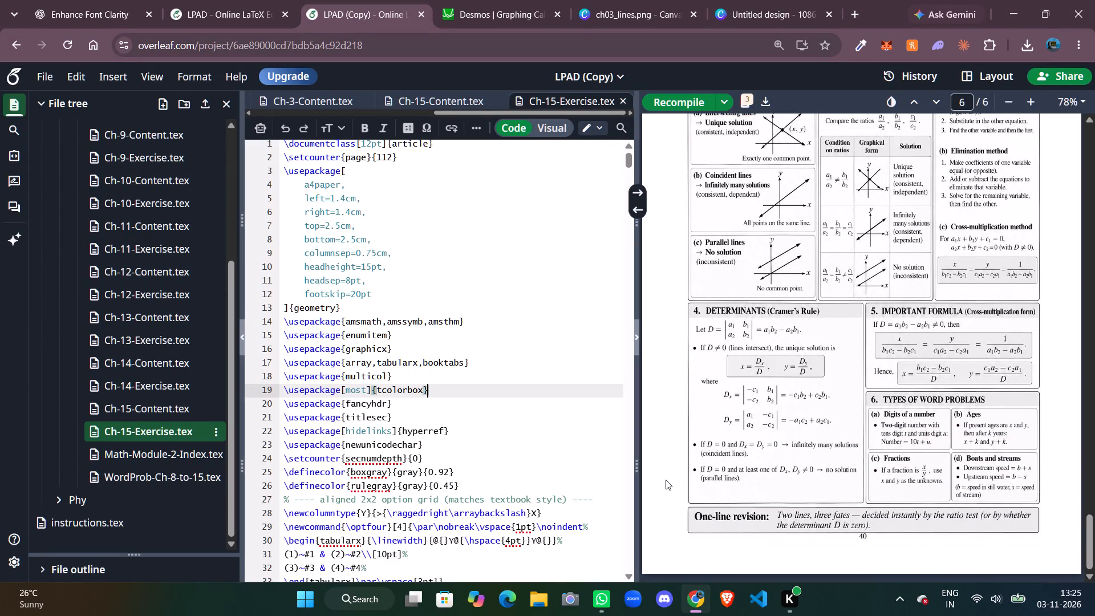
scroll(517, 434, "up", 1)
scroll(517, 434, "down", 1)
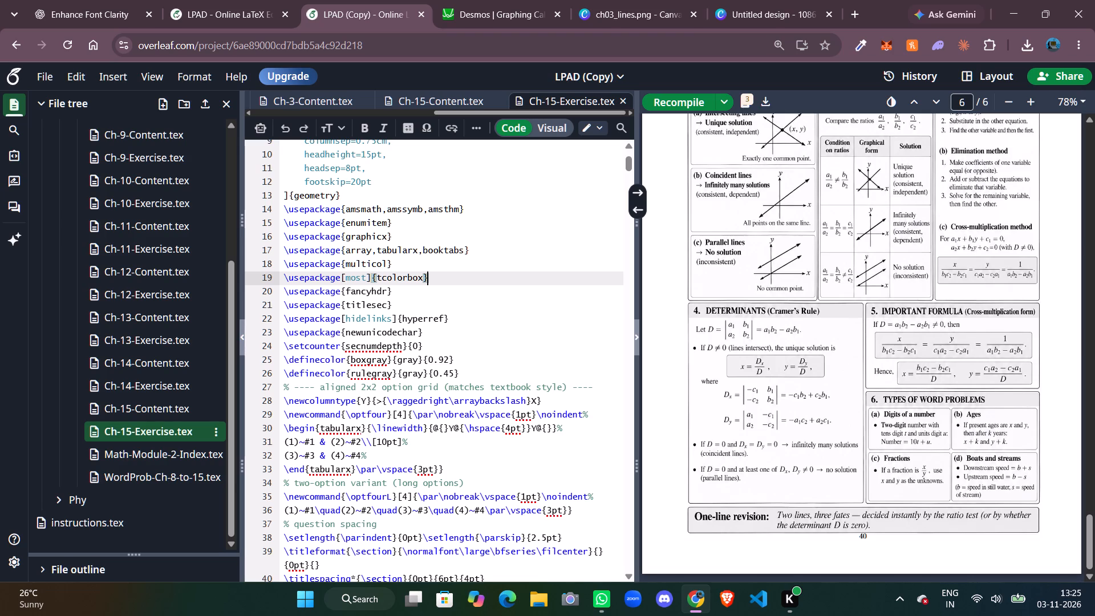
In the chapter 15 exercise source, append the blank "\_\_\_" and "(inclusive)" to question 35 after "Probability always lies between".
scroll(386, 411, "down", 2)
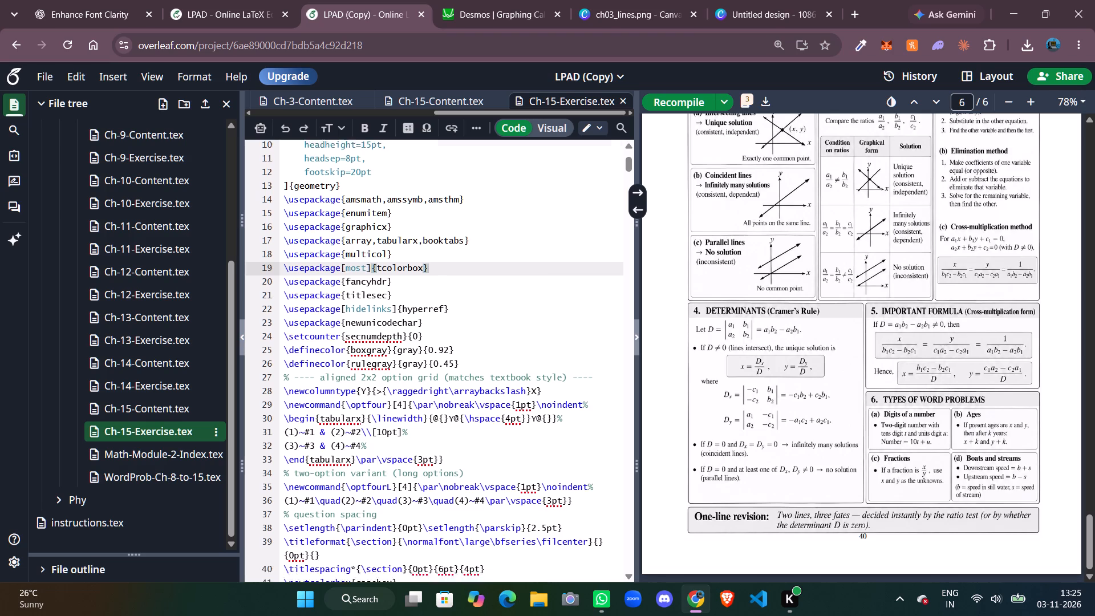
scroll(386, 411, "down", 6)
scroll(579, 33, "down", 2)
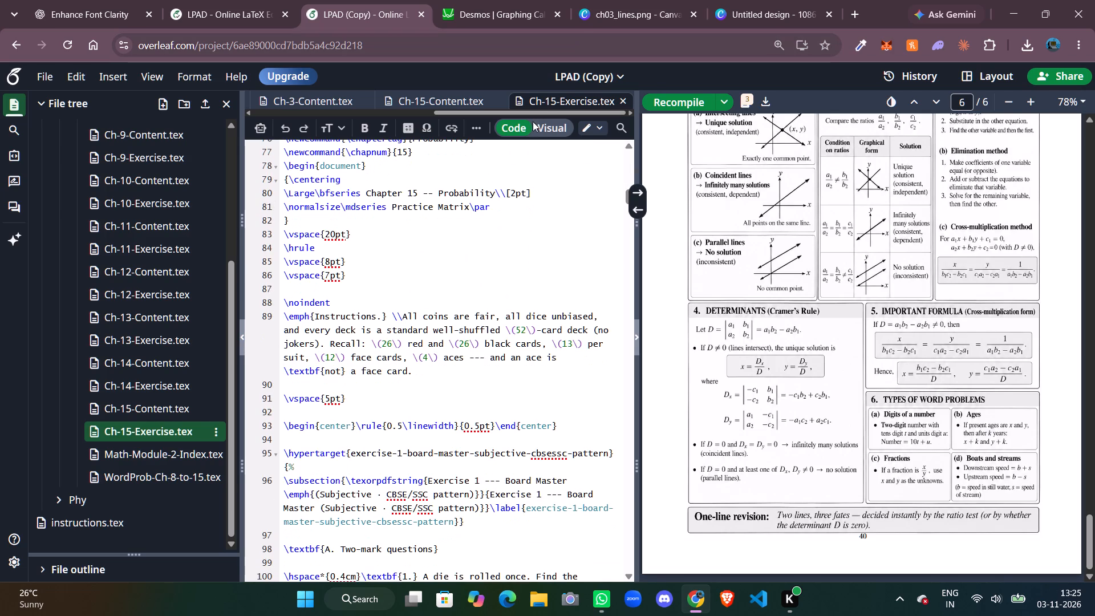
left_click(493, 279)
scroll(493, 279, "down", 6)
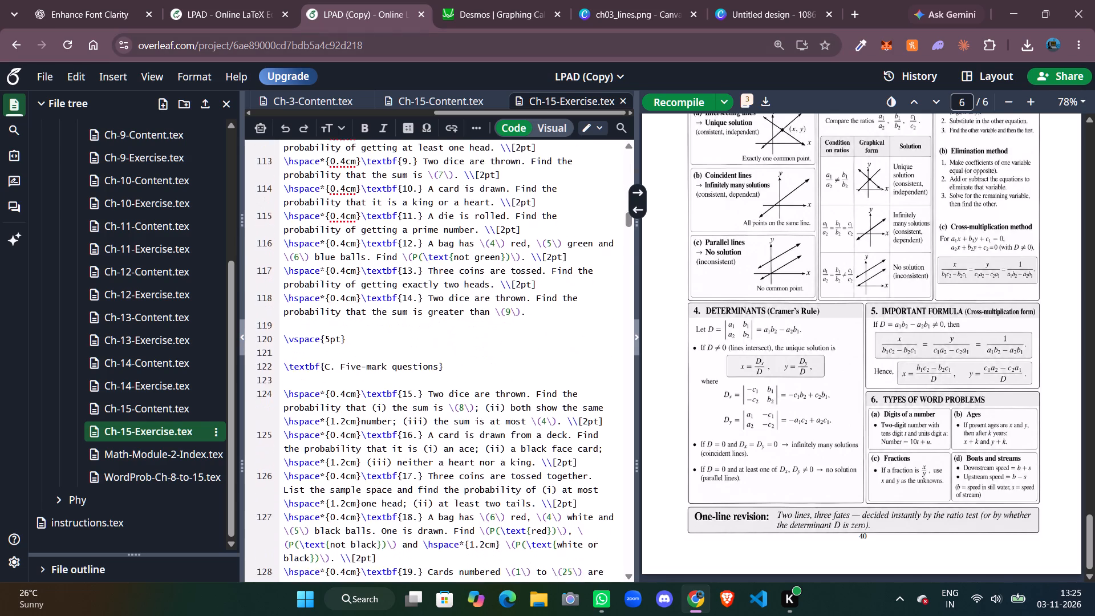
scroll(493, 279, "down", 5)
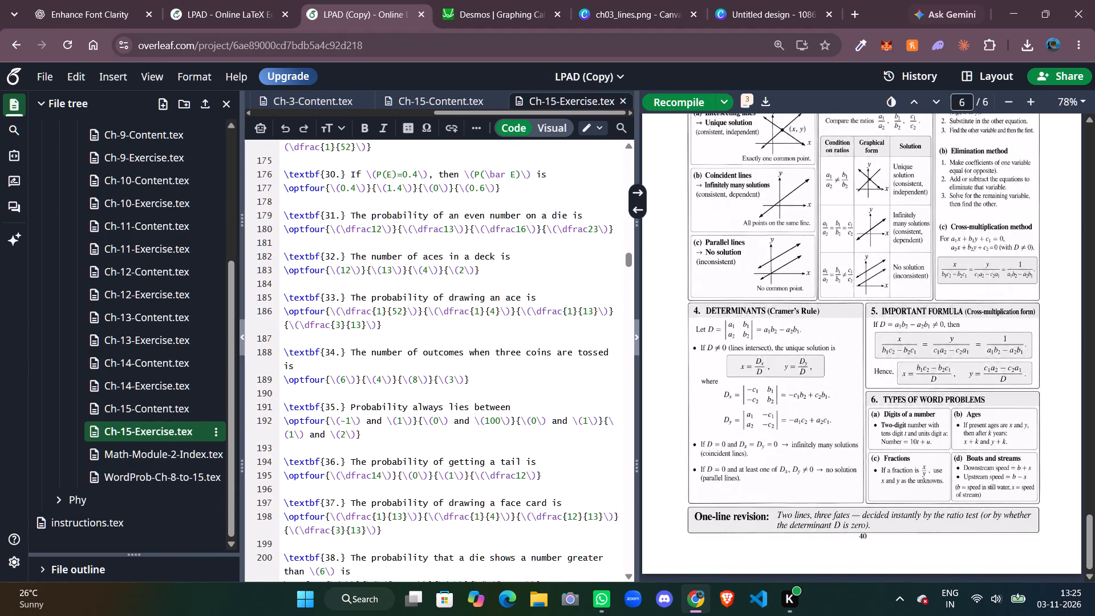
left_click(514, 404)
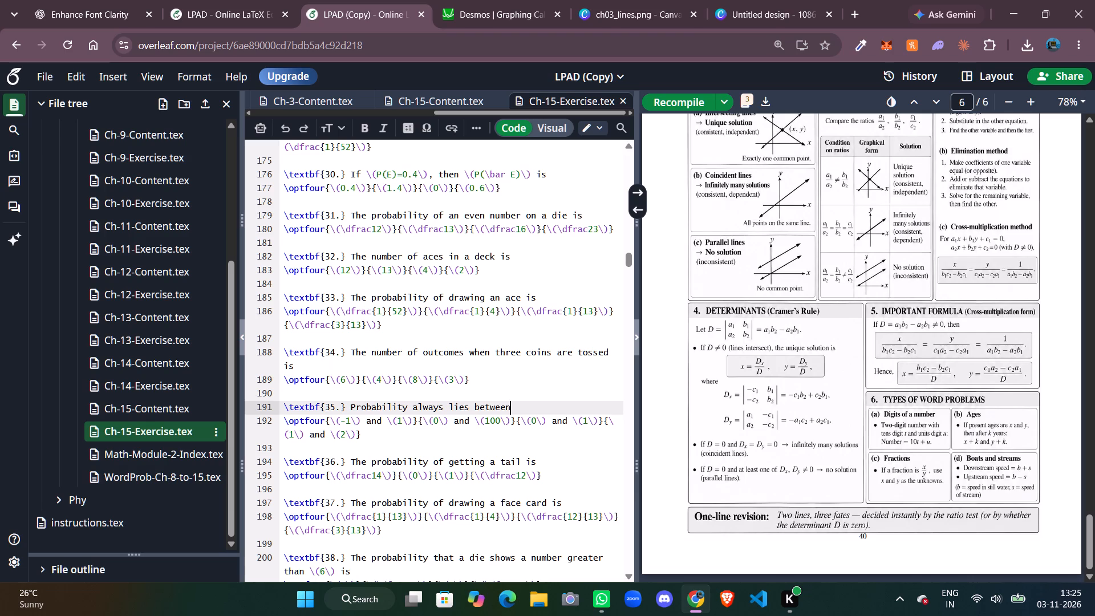
key("space")
key("backslash")
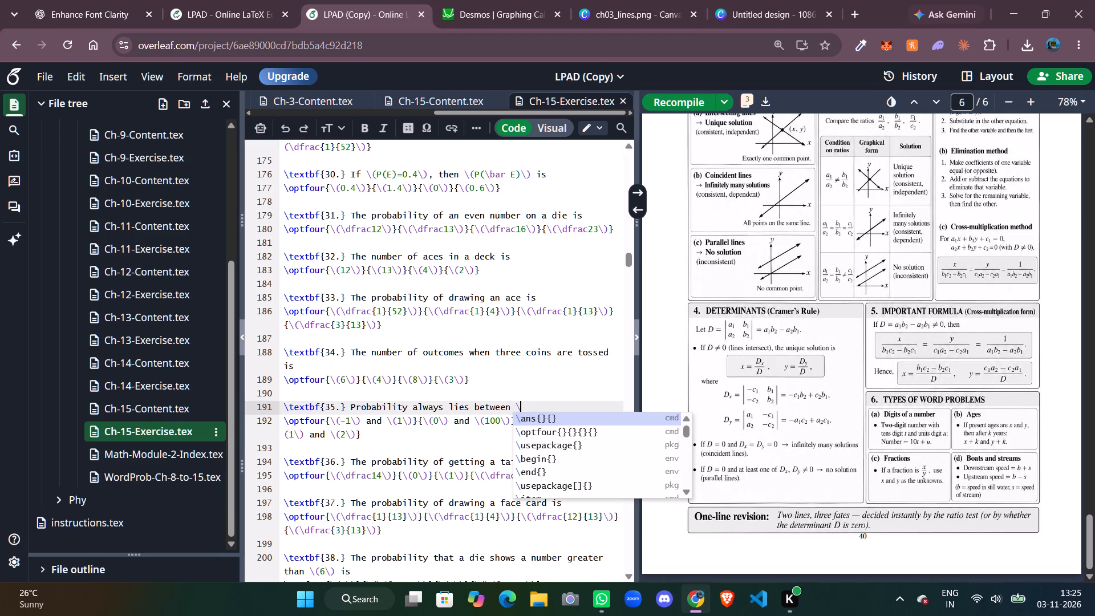
key("shift+underscore")
type("\\_")
type("\\_")
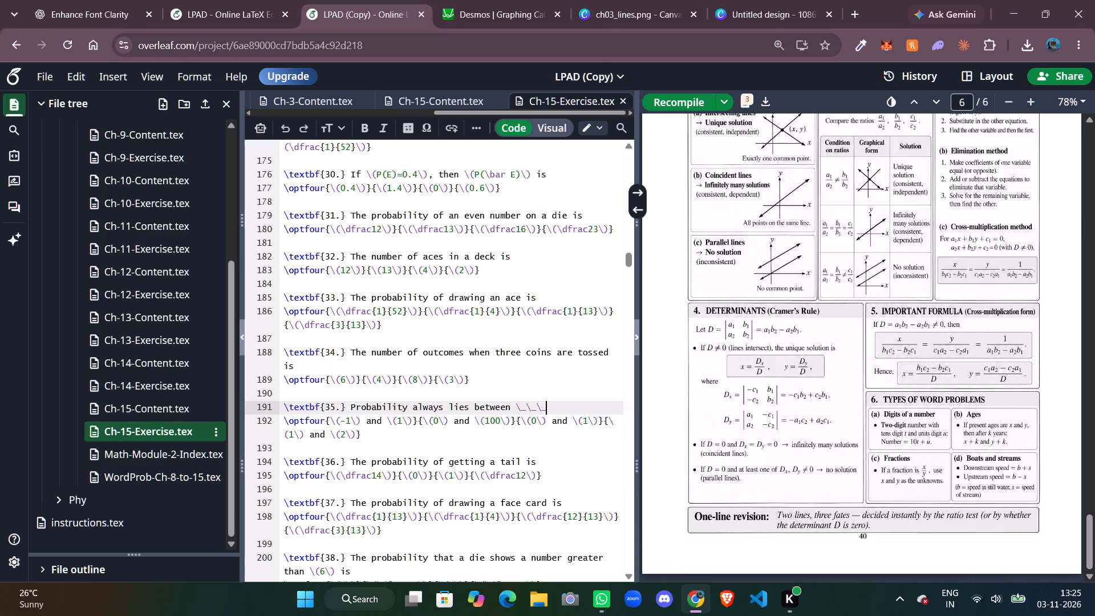
key("space")
key("shift+parenleft")
type("inclusive")
key("shift+parenright")
Recompile the chapter 15 exercise and check how the edited question 35 is typeset in the PDF.
key("ctrl+s")
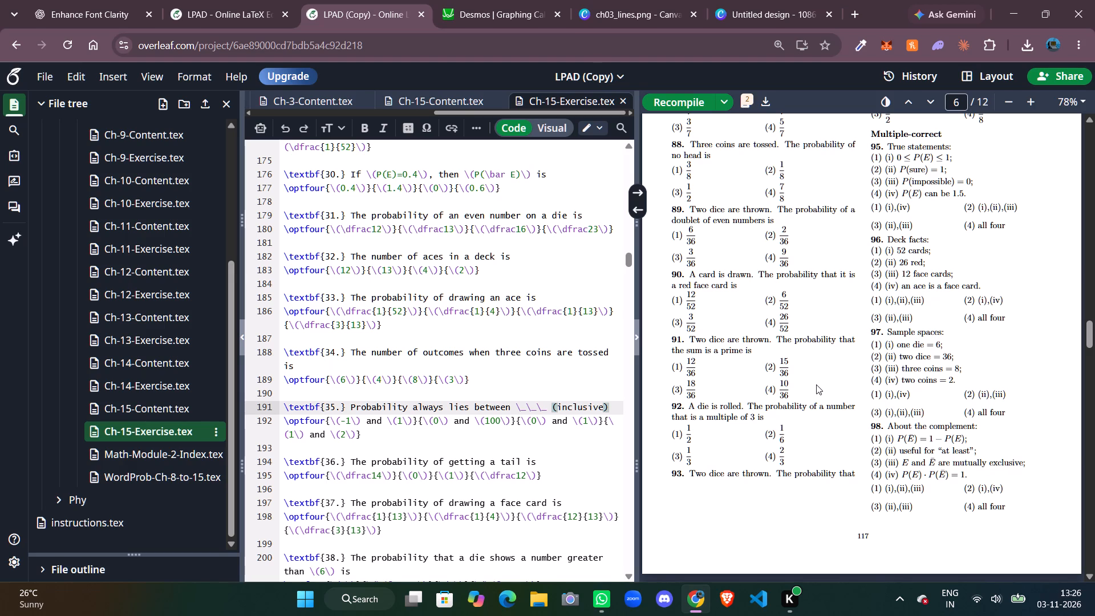
scroll(816, 384, "up", 6)
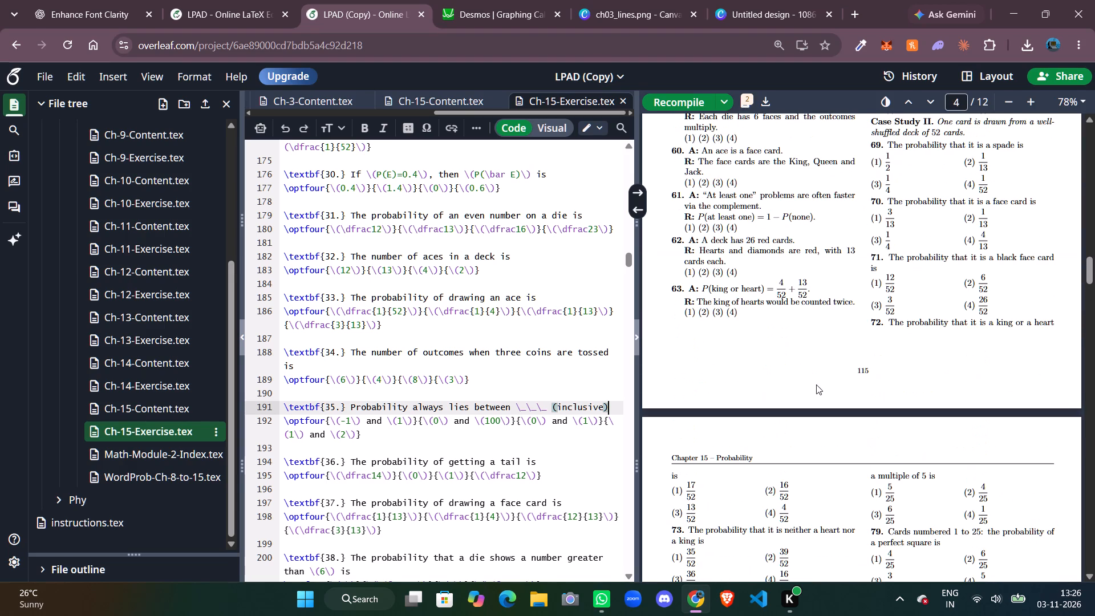
scroll(816, 384, "up", 8)
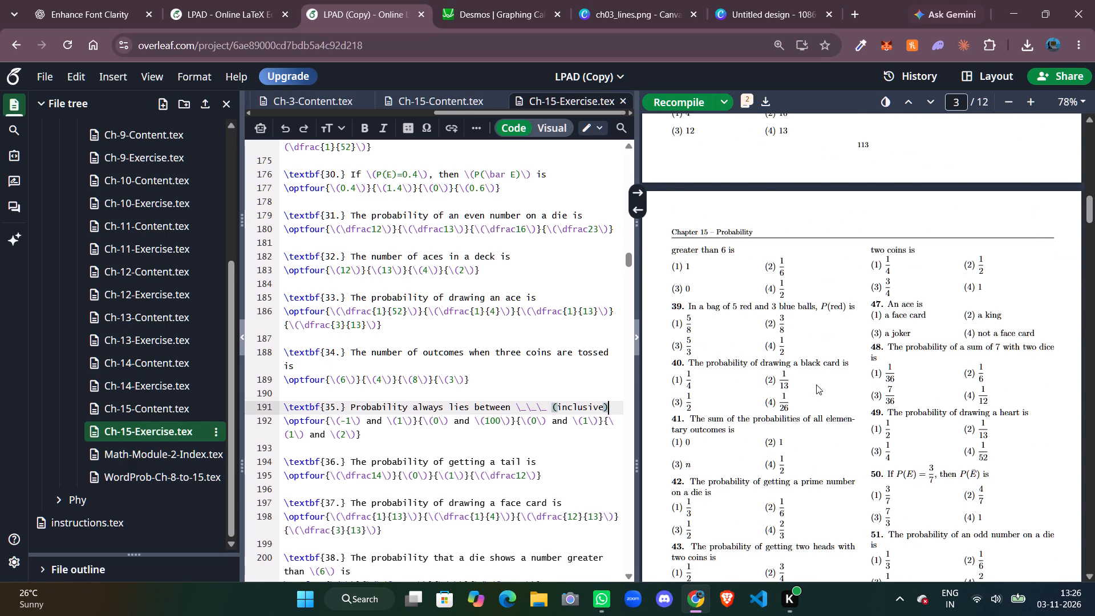
scroll(816, 384, "down", 1)
scroll(816, 384, "up", 2)
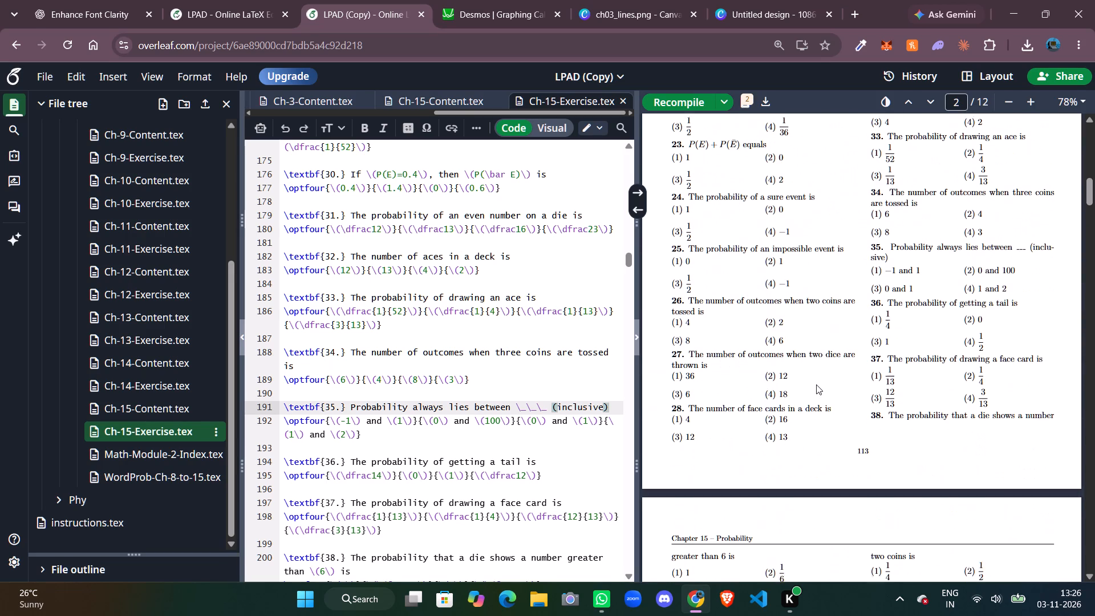
scroll(816, 384, "up", 1)
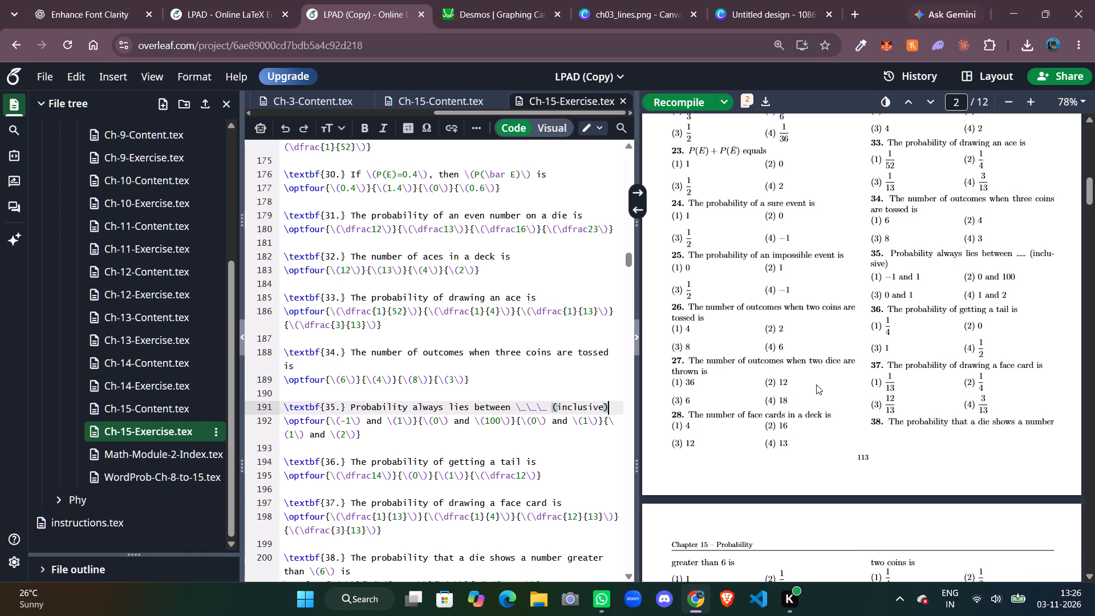
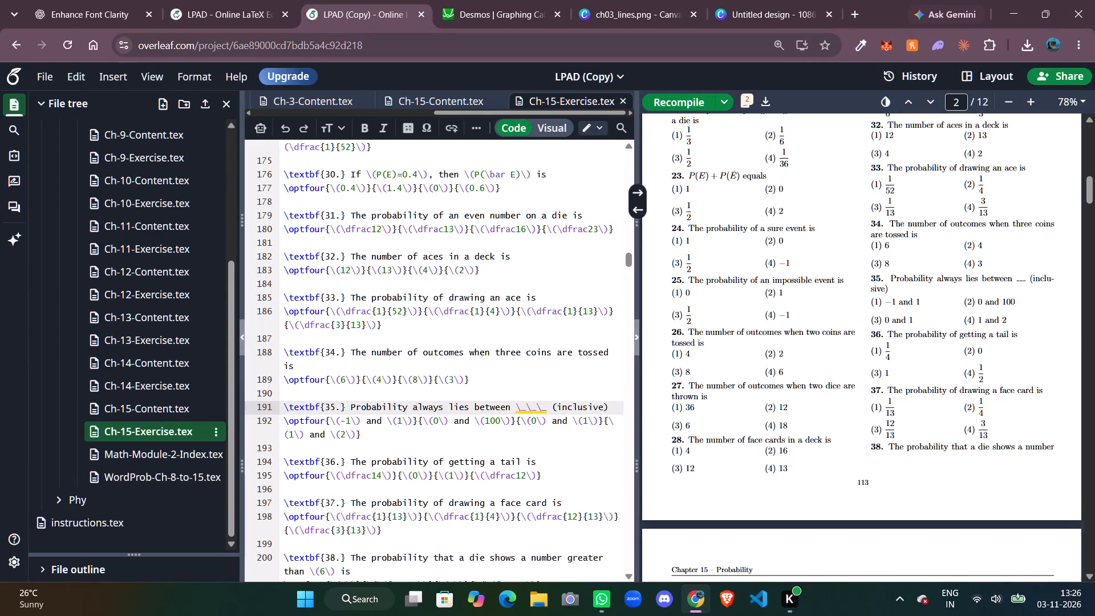
Lengthen question 35's blank by six more "\_" marks, recompiling after every two added to check its length in the PDF.
type("\\_")
type("\\_")
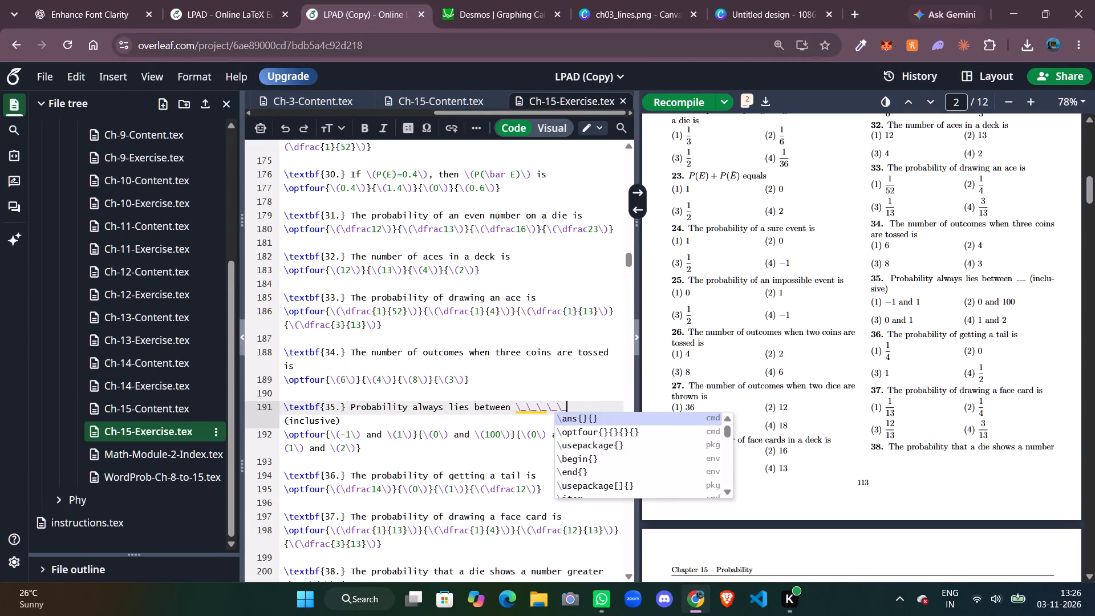
key("ctrl+s")
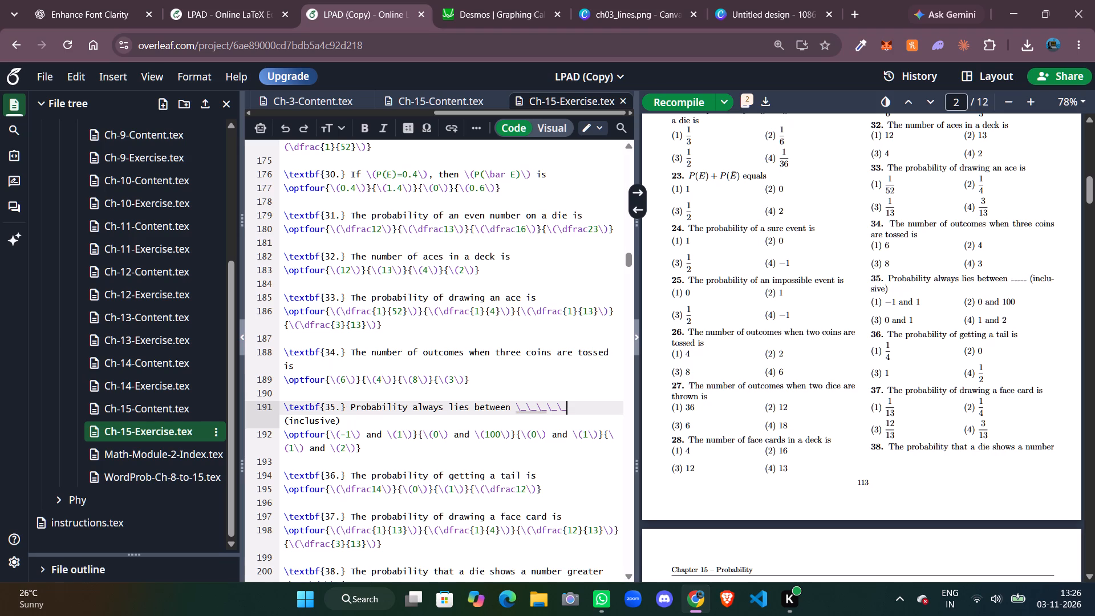
type("\\_\\_")
key("ctrl+s")
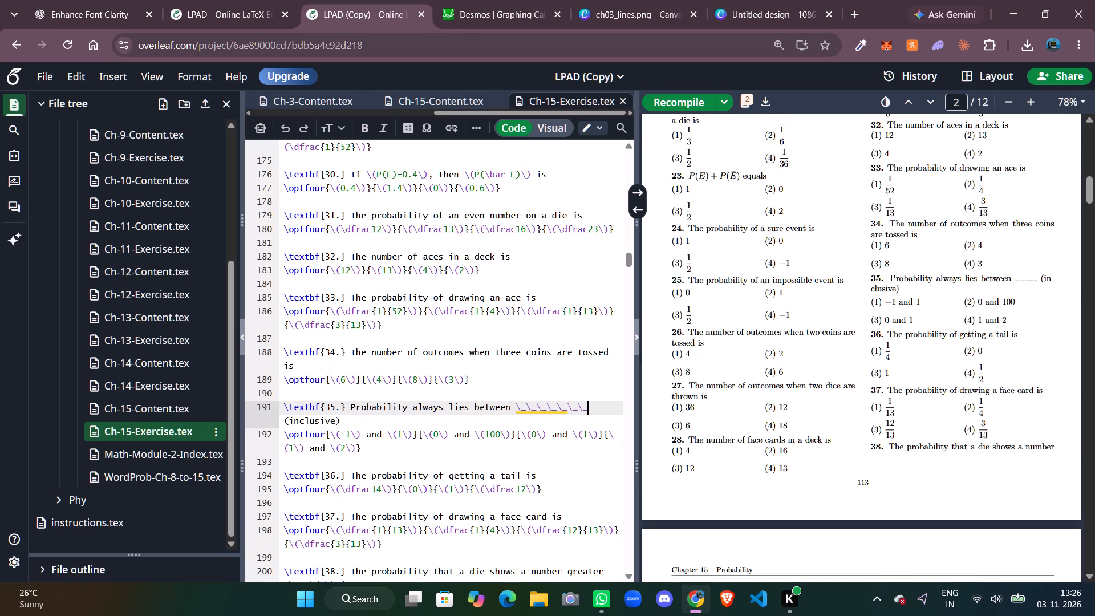
type("\\_\\_")
key("ctrl+s")
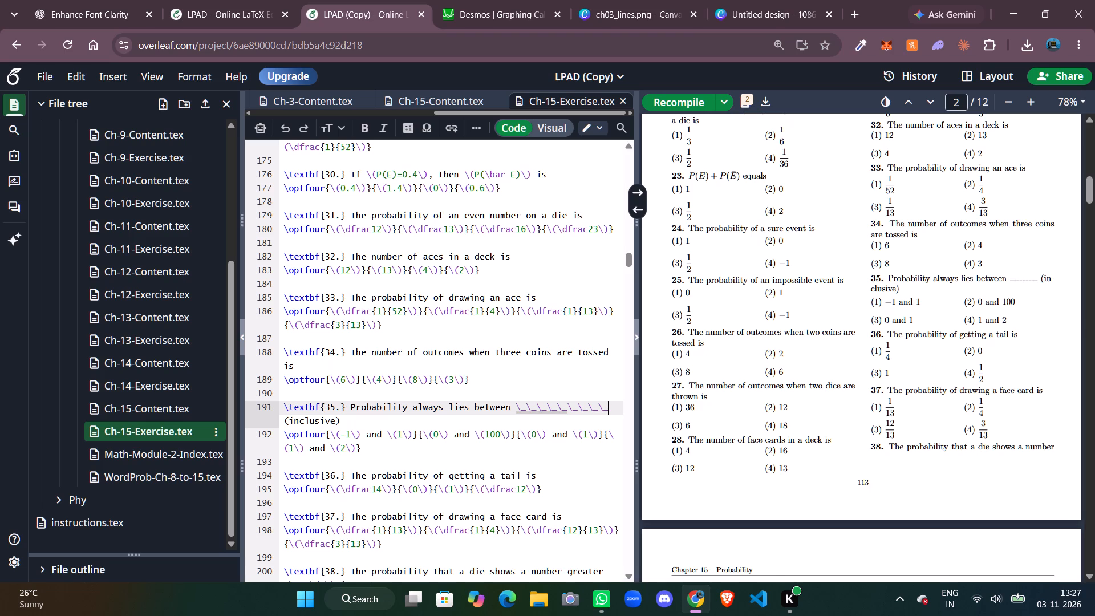
Insert the line break "\\" between the blank and "(inclusive)" in question 35.
key("Right")
key("Left")
key("Right")
key("Right")
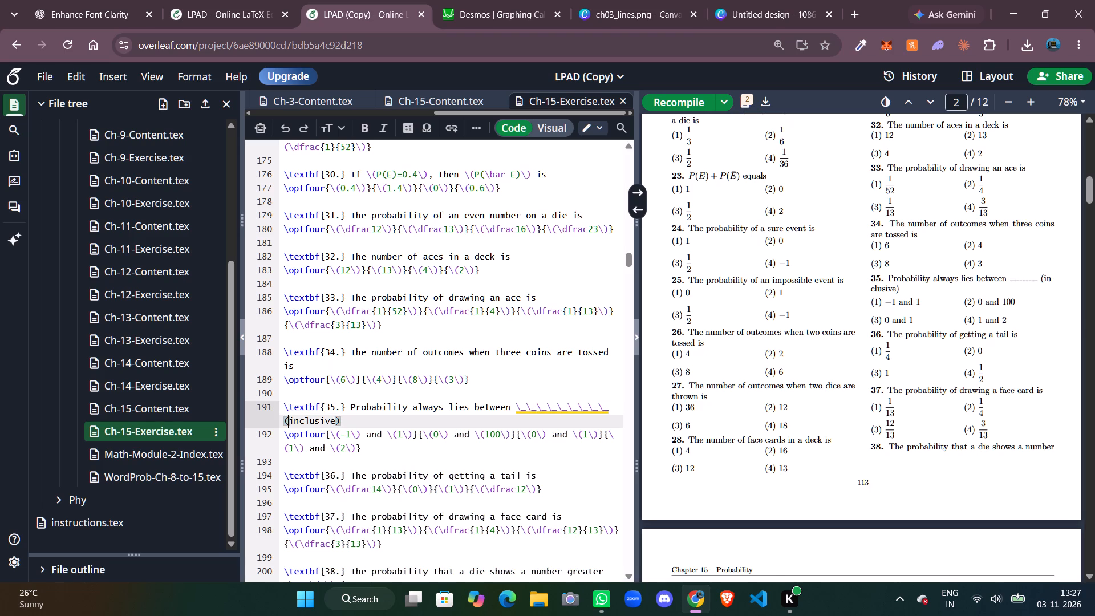
key("Left")
key("shift+bar")
type("\\\\")
key("BackSpace")
key("BackSpace")
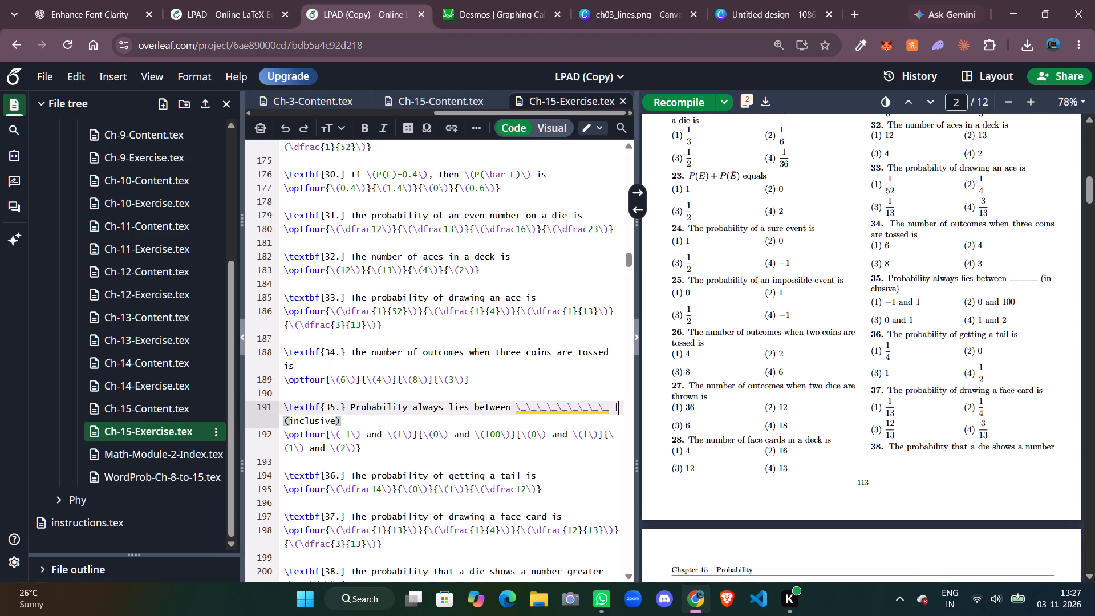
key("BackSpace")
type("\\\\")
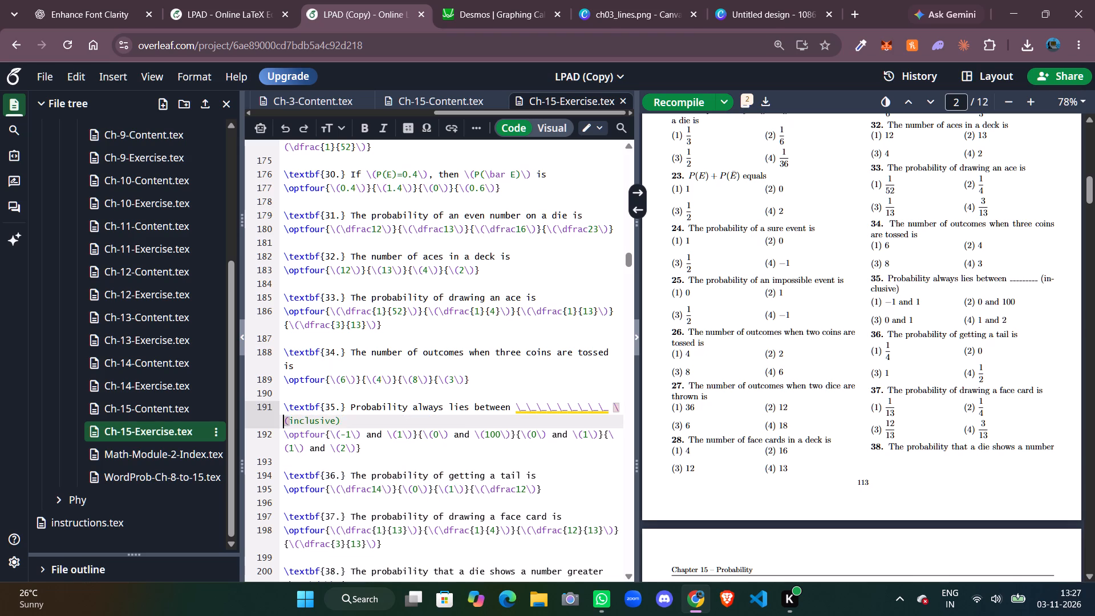
Recompile the chapter 15 exercise and check question 35's line break and the surrounding single-correct MCQs in the PDF.
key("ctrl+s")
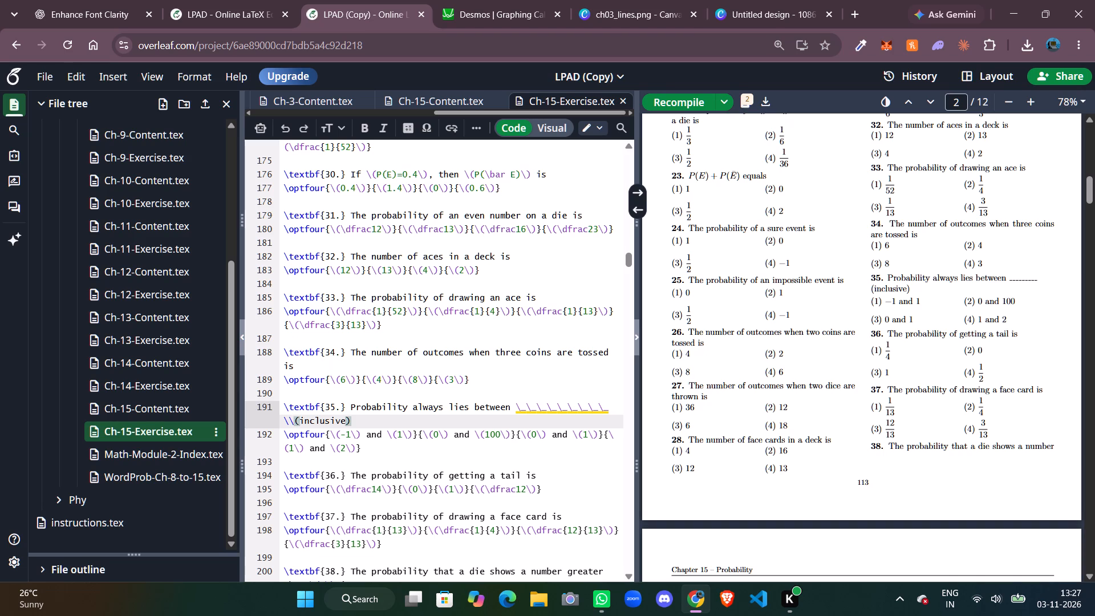
scroll(751, 368, "up", 1)
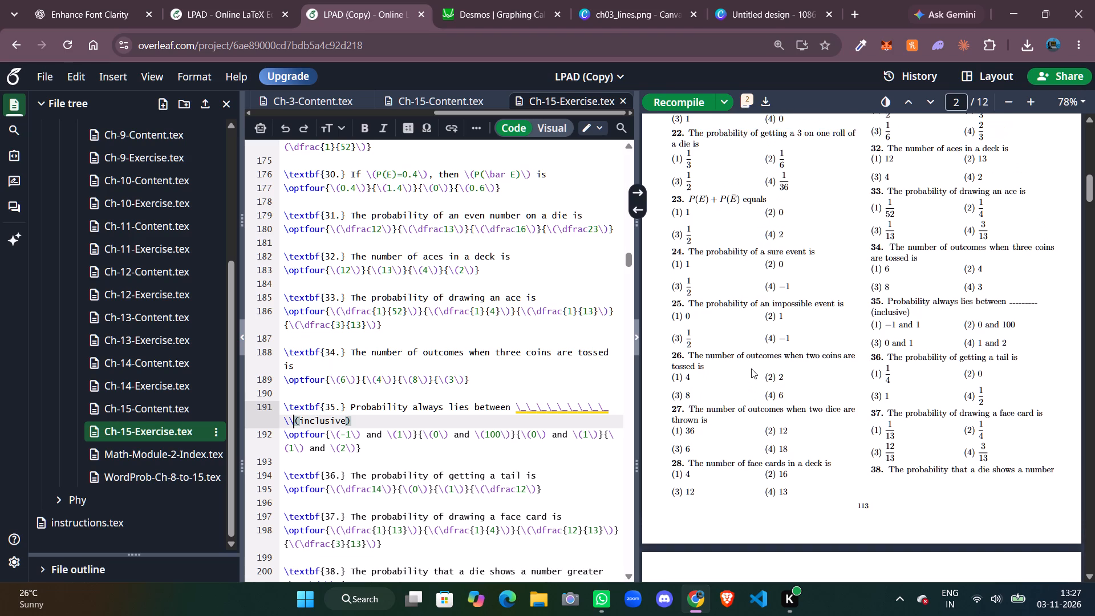
scroll(751, 368, "up", 1)
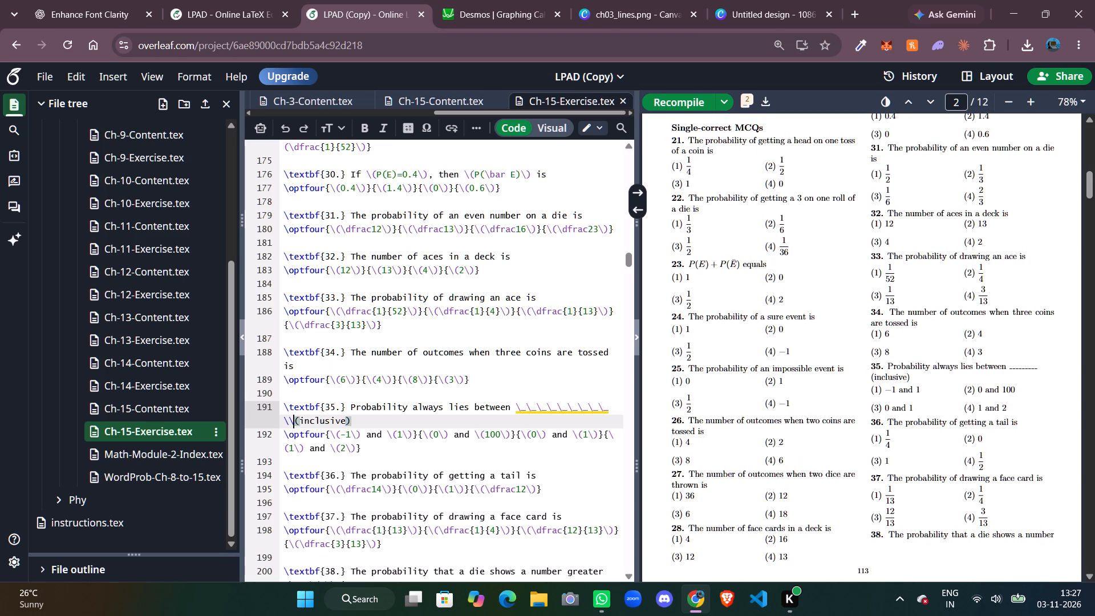
scroll(751, 368, "down", 1)
scroll(751, 368, "up", 1)
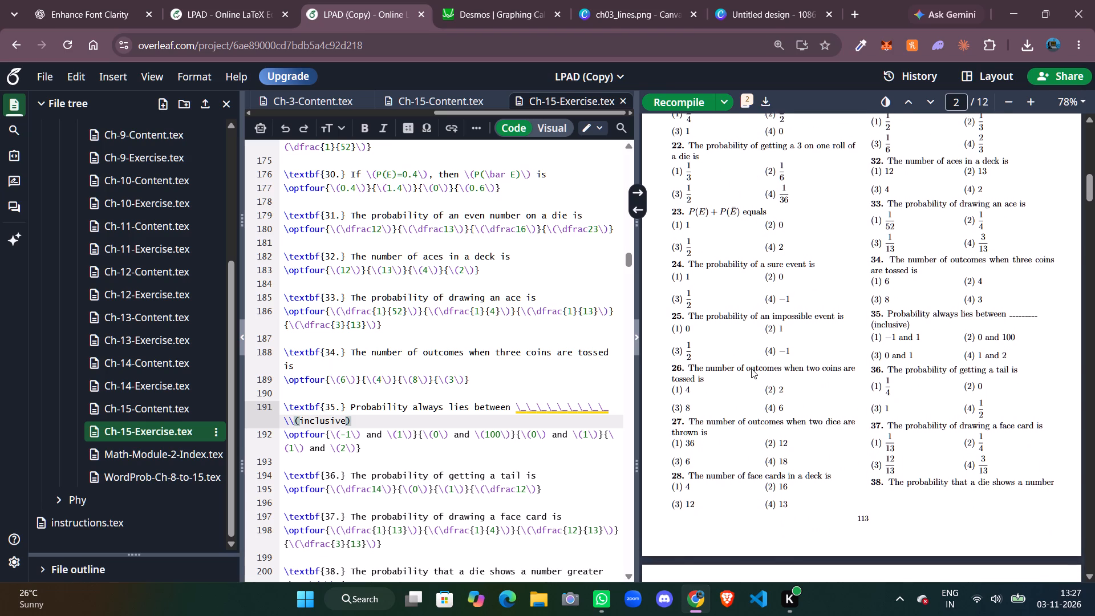
scroll(751, 368, "up", 1)
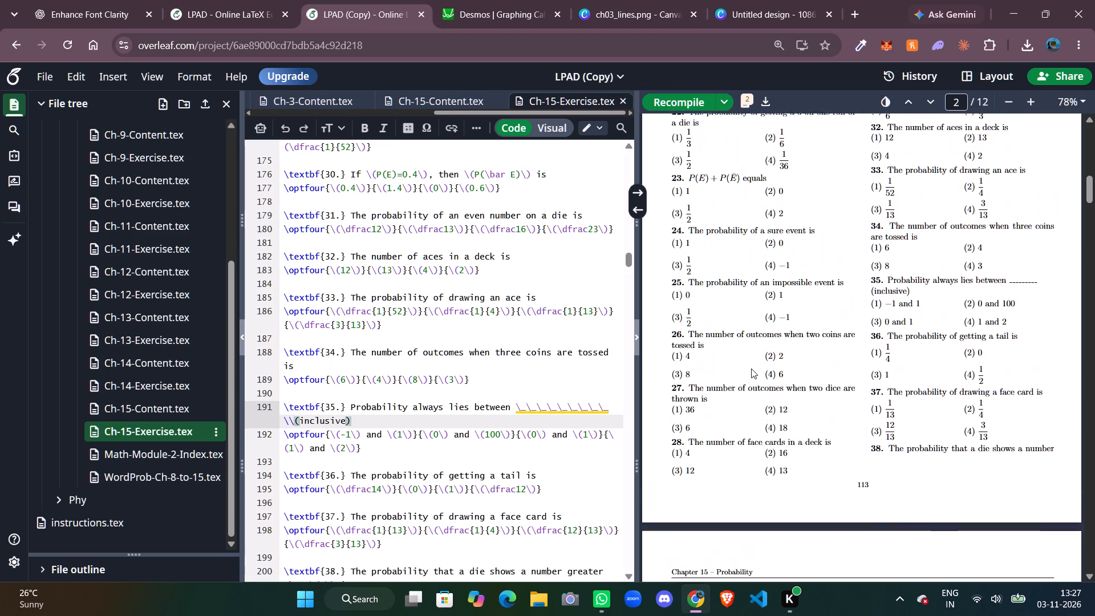
scroll(751, 368, "up", 1)
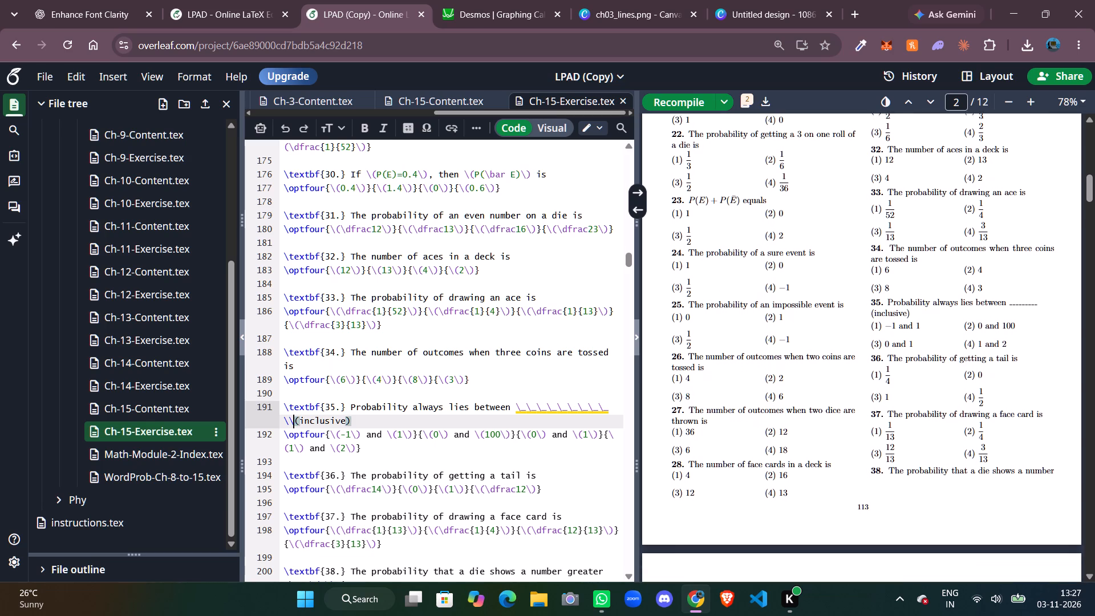
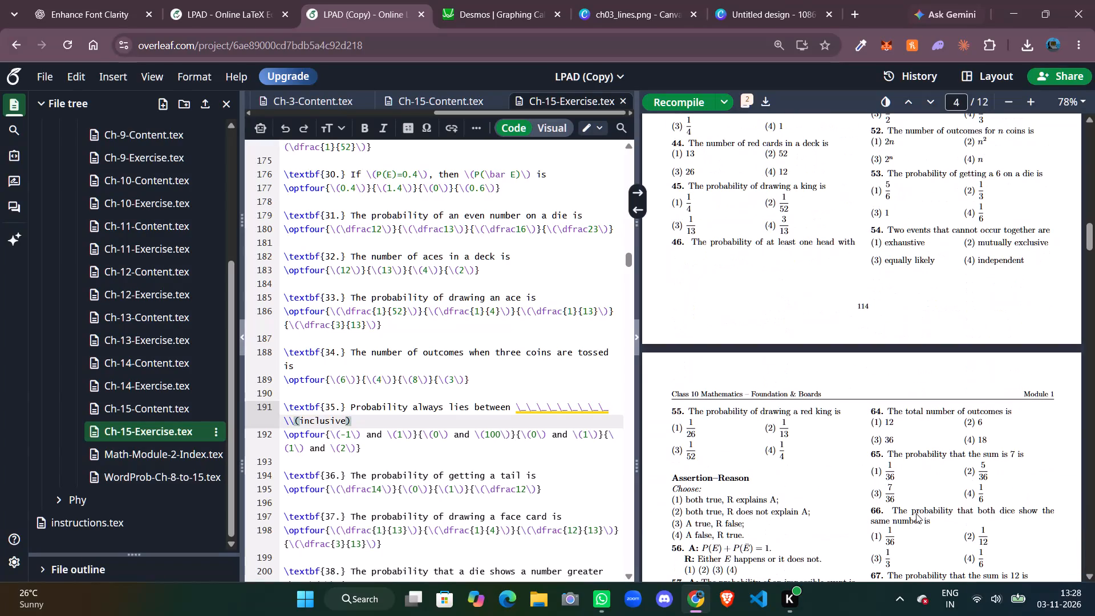
Review the compiled PDF from question 55 onward, examining the Assertion–Reason questions 56 to 63 and the case-study questions beside them.
scroll(916, 513, "down", 1)
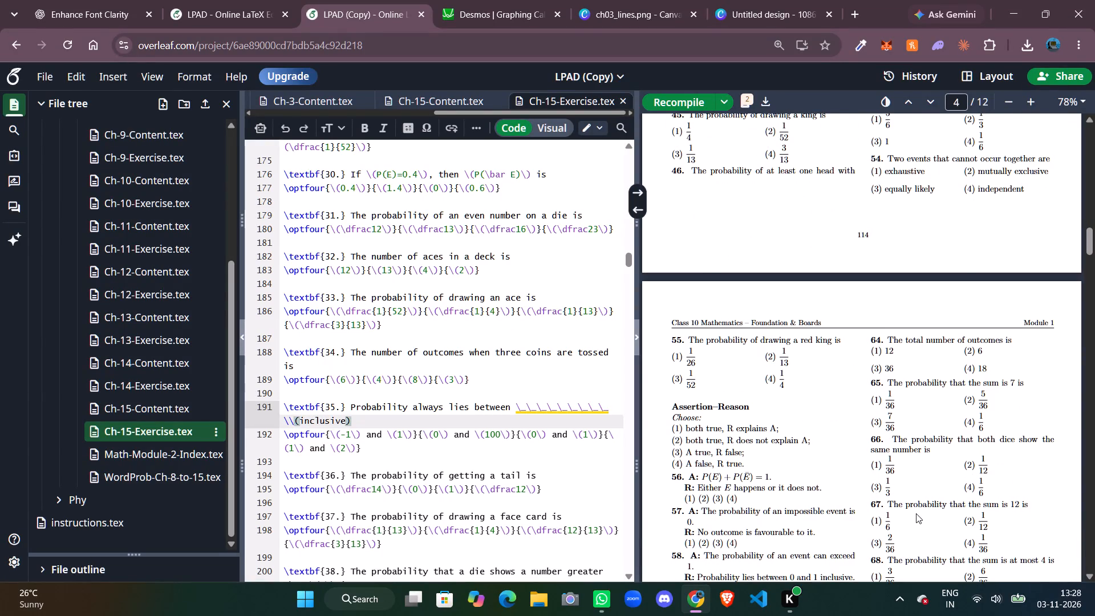
scroll(916, 513, "down", 3)
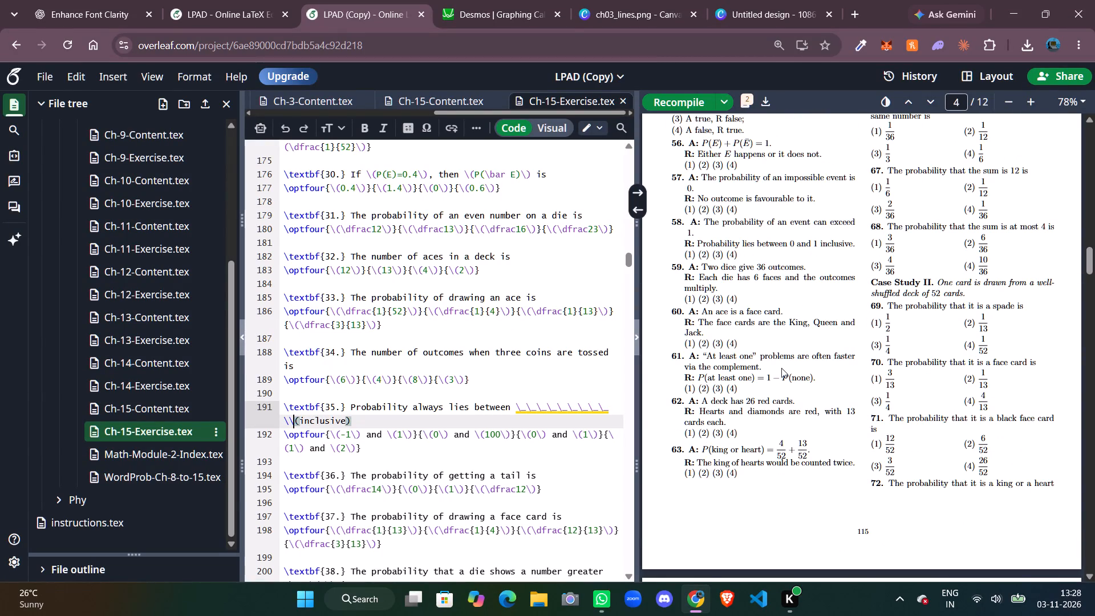
left_click(779, 402)
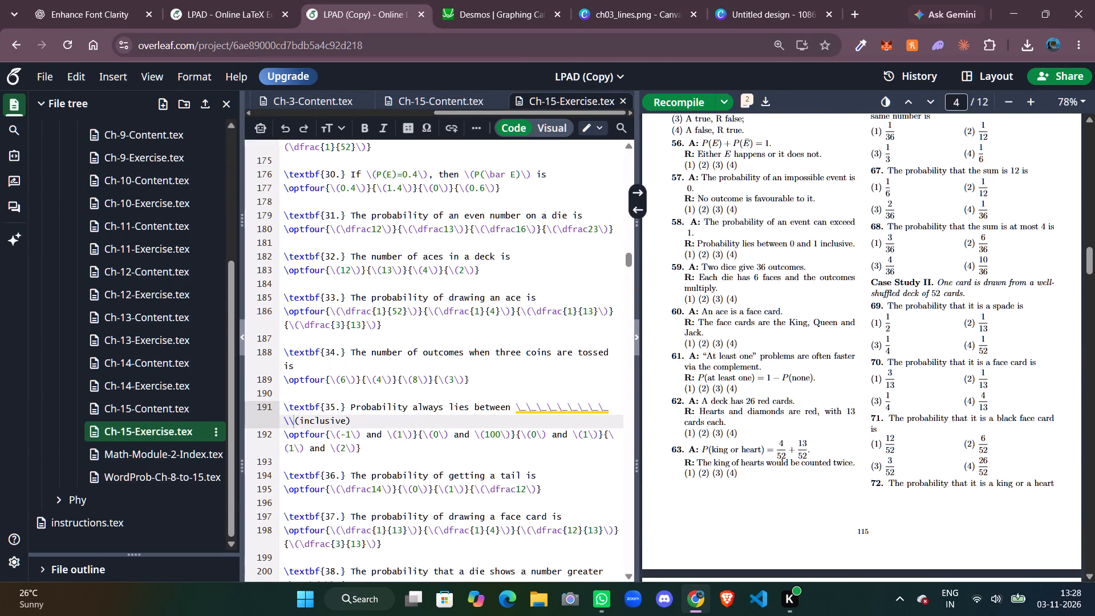
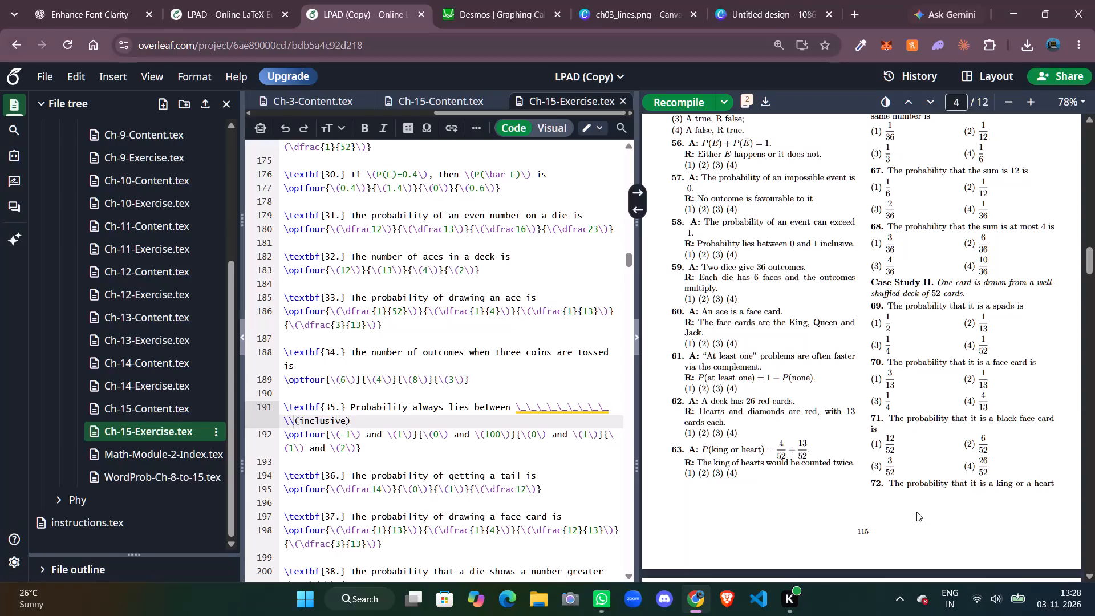
Locate the source code of question 62, "A deck has 26 red cards", from its text in the compiled PDF.
double_click(766, 400)
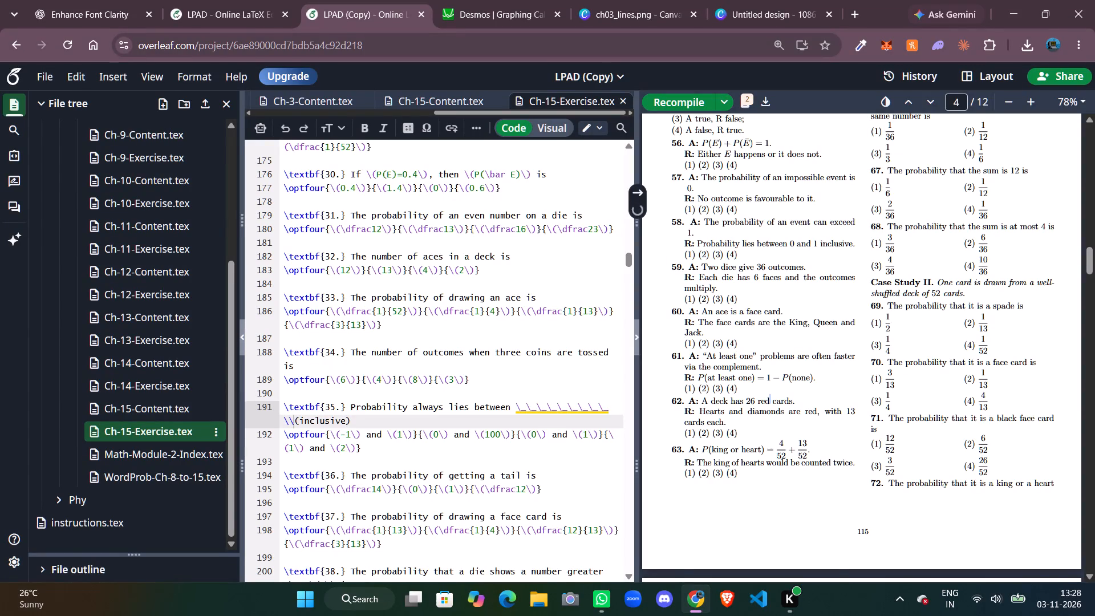
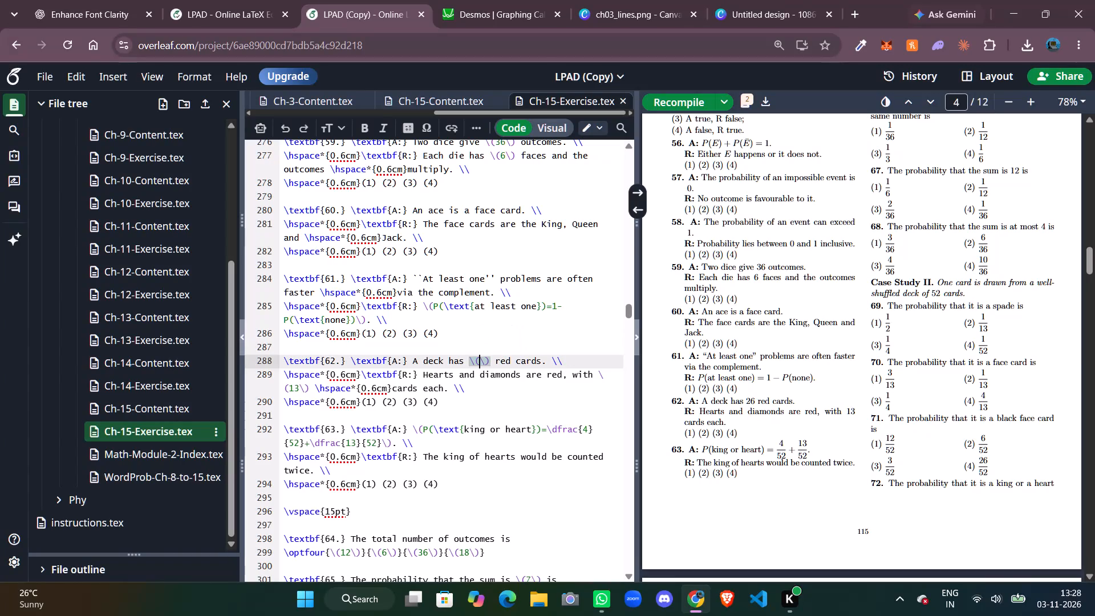
Set the number of red cards in the assertion of question 62 to 52.
type("52")
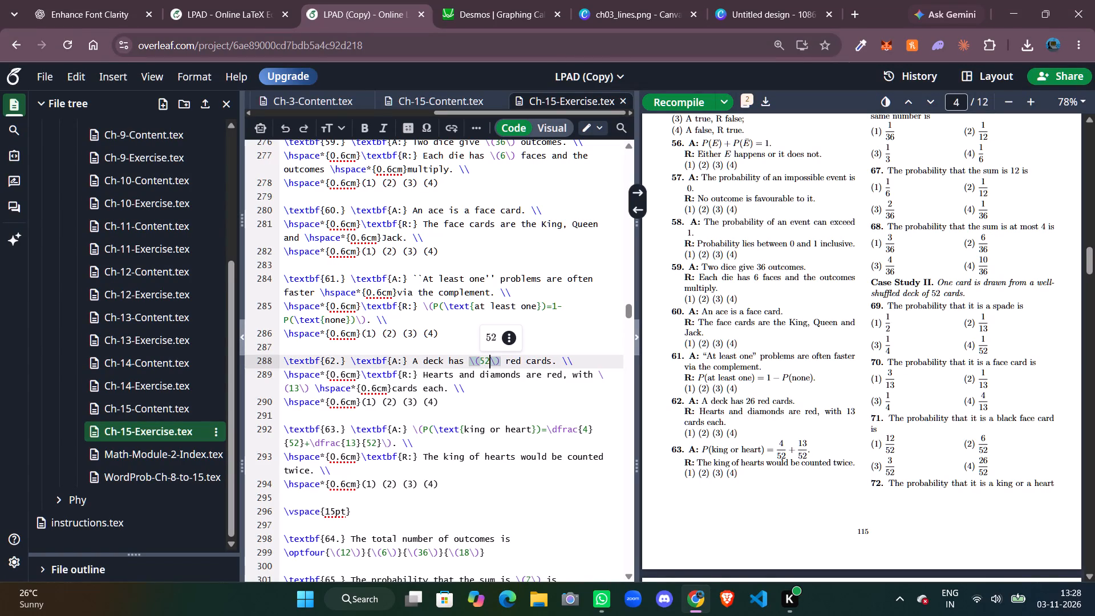
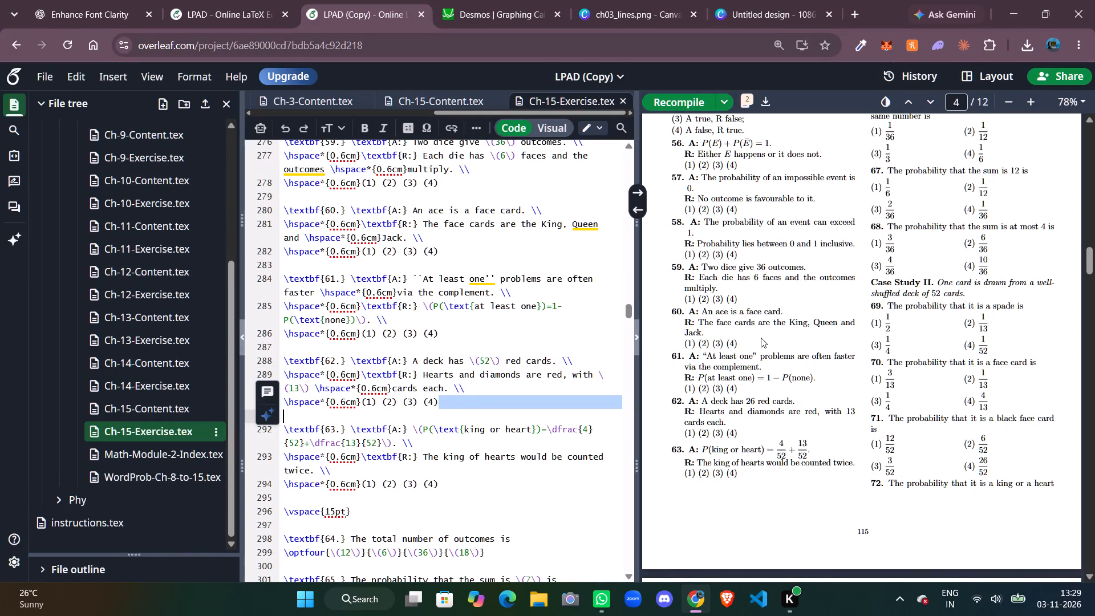
Set the answer to question 62 in the chapter 15 answer key to 2 and recompile the document.
scroll(761, 338, "up", 1)
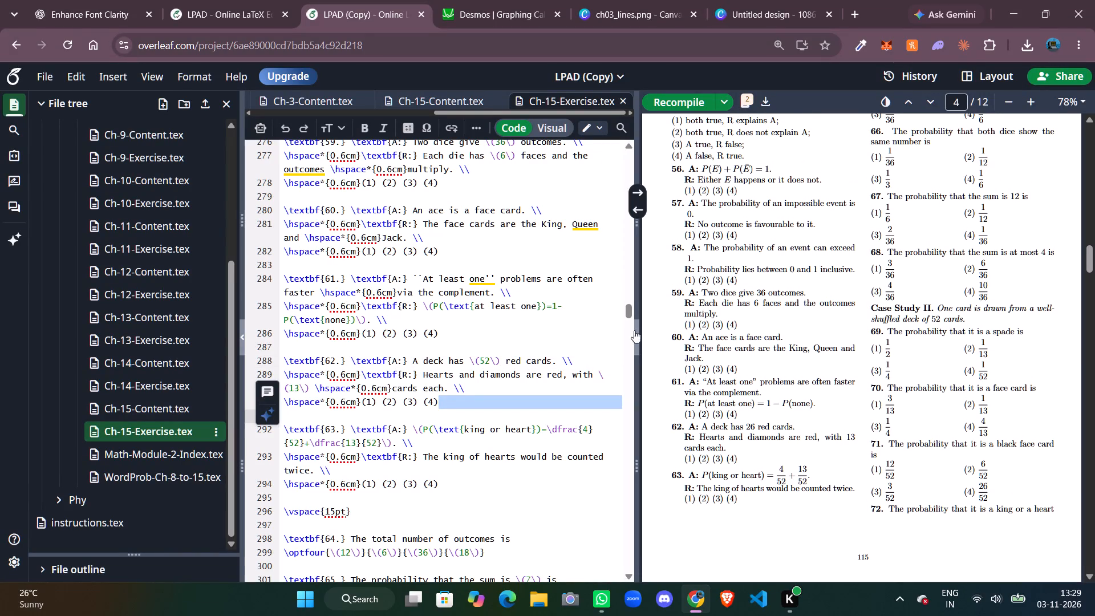
left_click(424, 418)
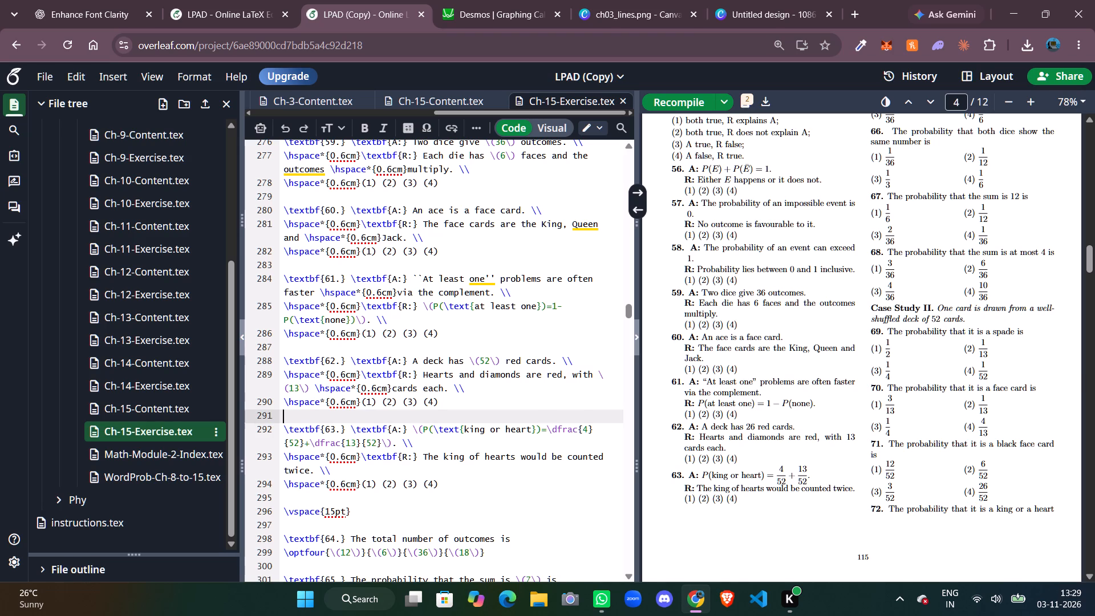
scroll(701, 415, "down", 15)
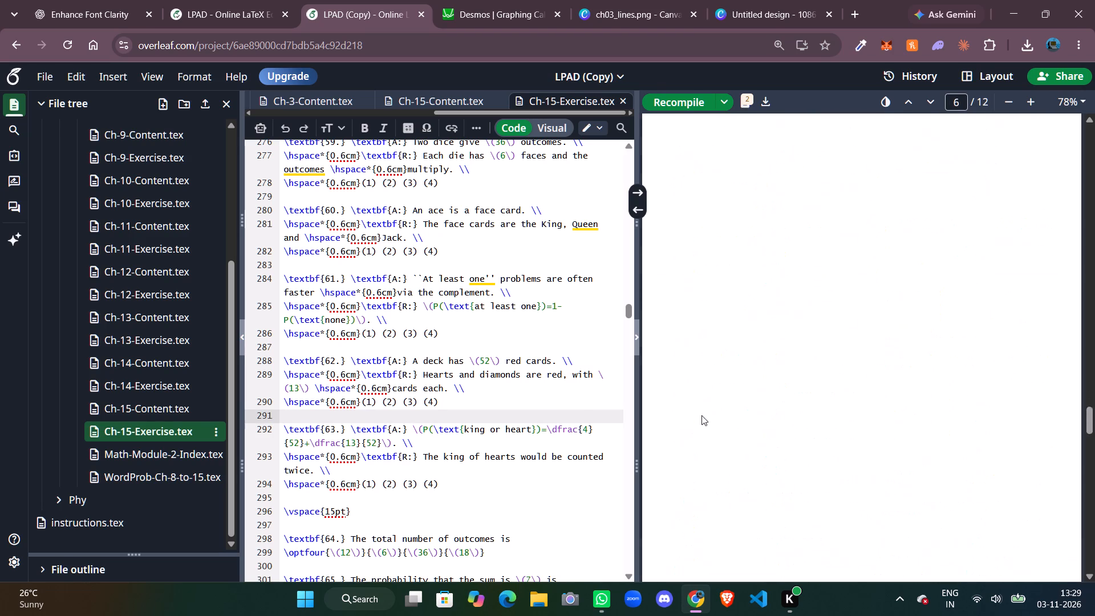
scroll(701, 415, "down", 8)
scroll(701, 415, "up", 3)
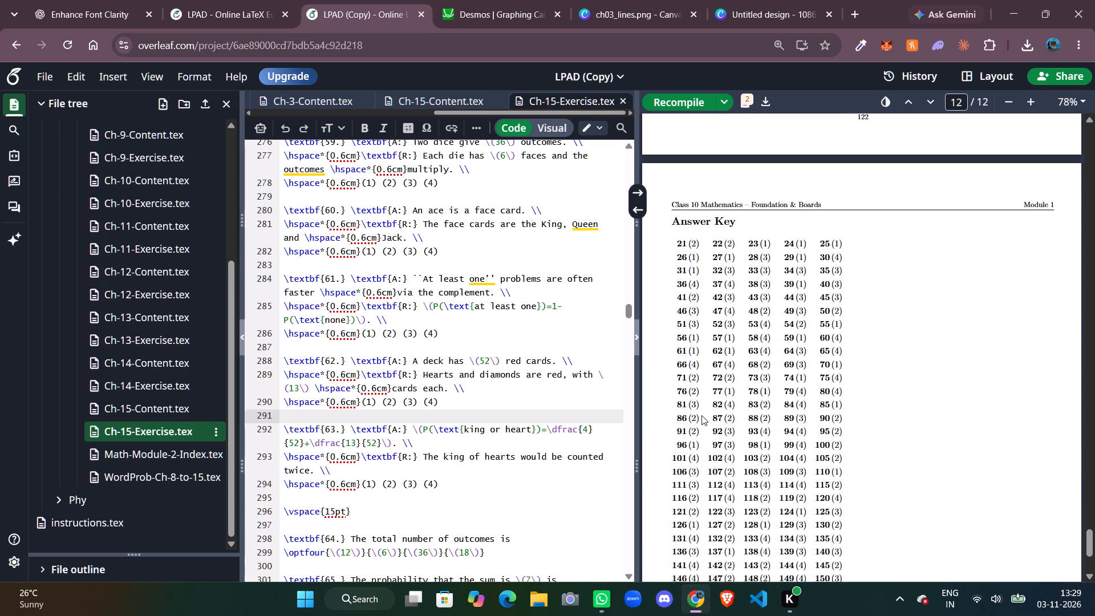
left_click(731, 351)
double_click(731, 351)
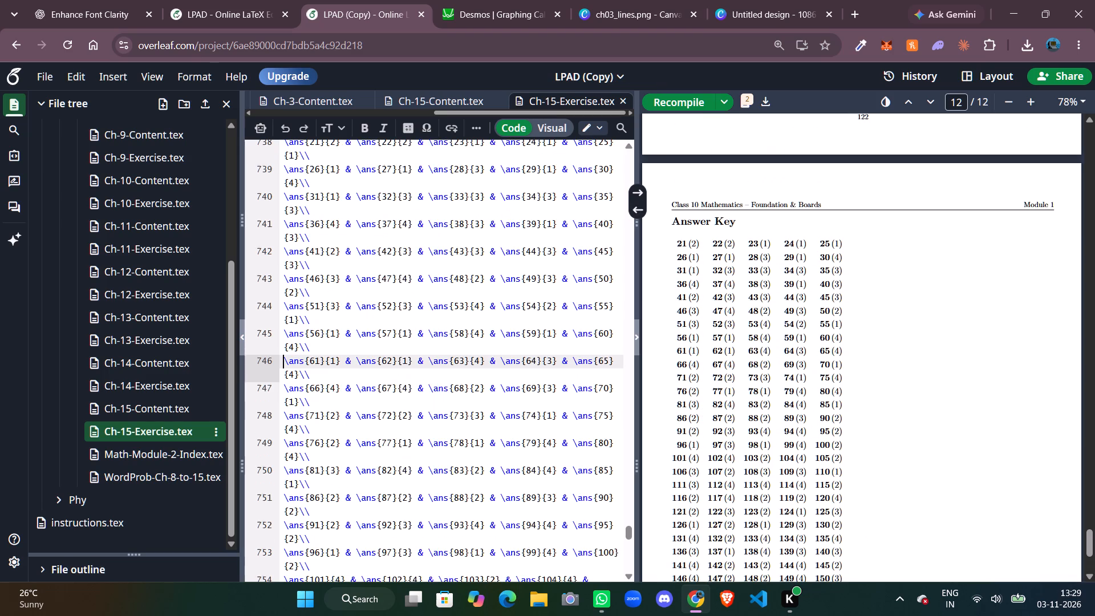
left_click(406, 366)
key("BackSpace")
key("2")
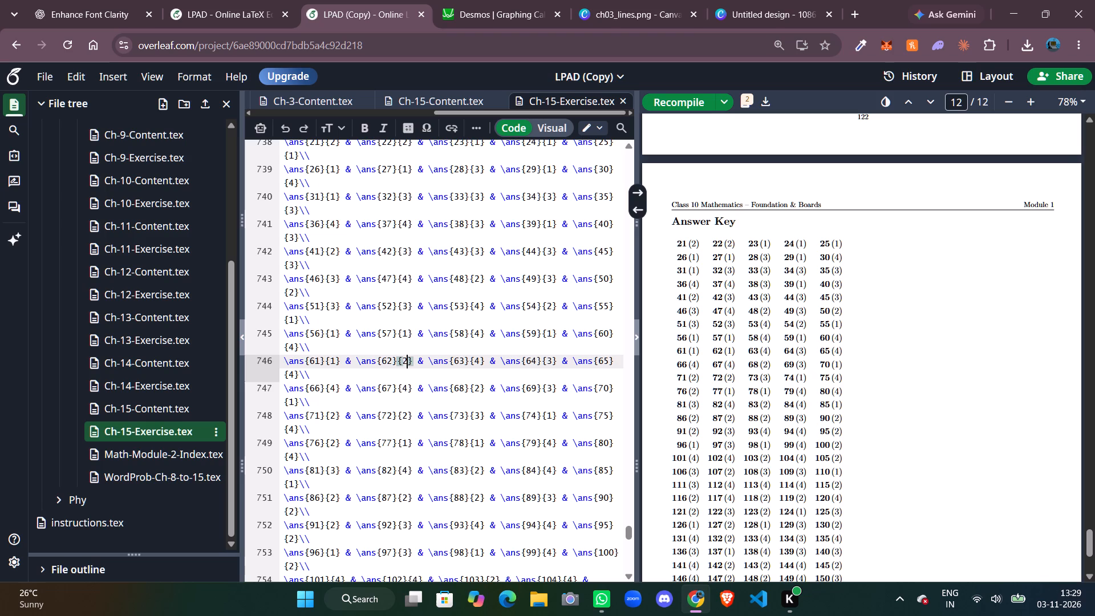
key("ctrl+s")
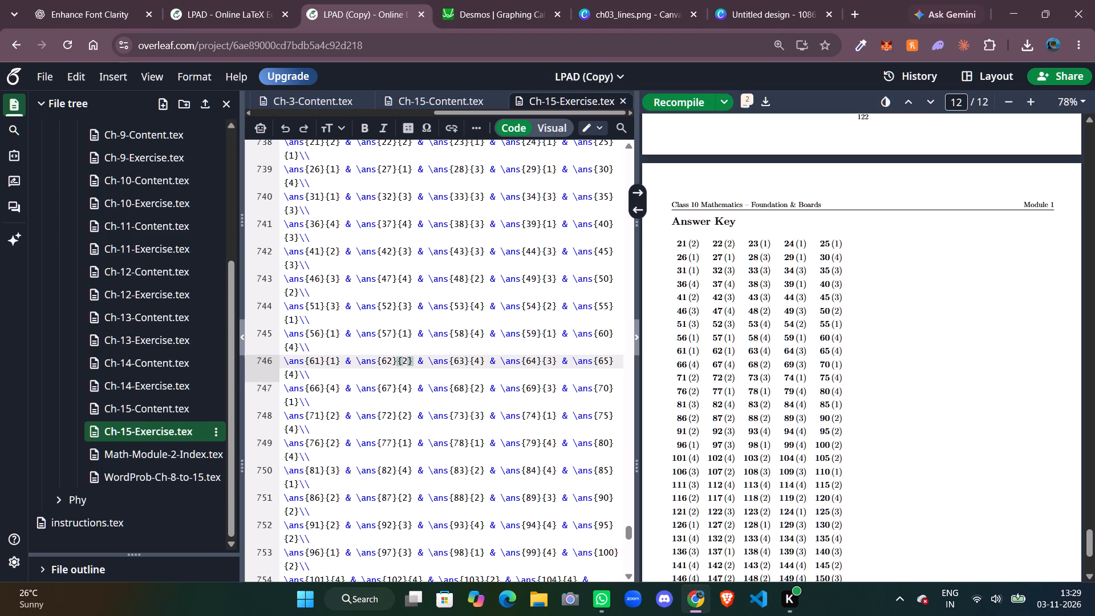
Review assertion-reason question 62 and its answer choices in the recompiled chapter 15 PDF.
scroll(768, 303, "up", 5)
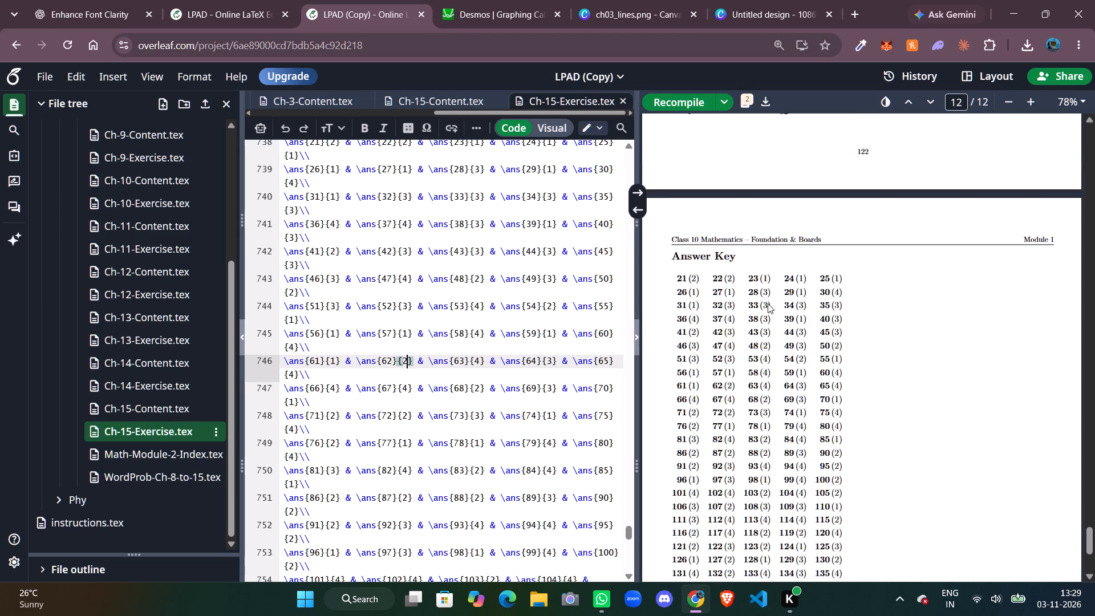
scroll(768, 303, "up", 8)
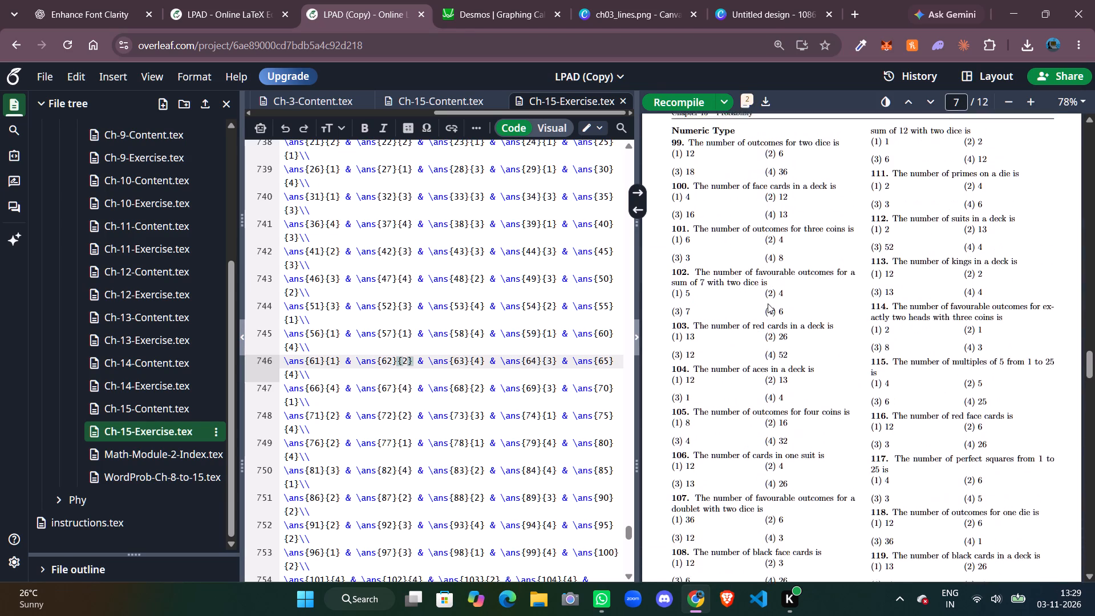
scroll(768, 303, "up", 9)
scroll(768, 303, "down", 1)
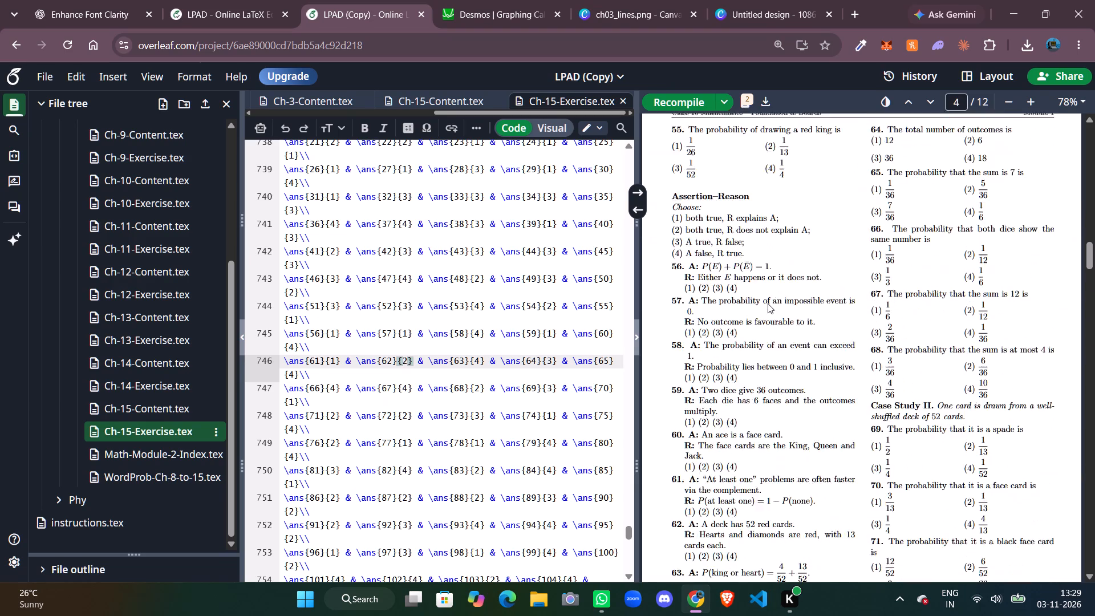
scroll(768, 303, "down", 2)
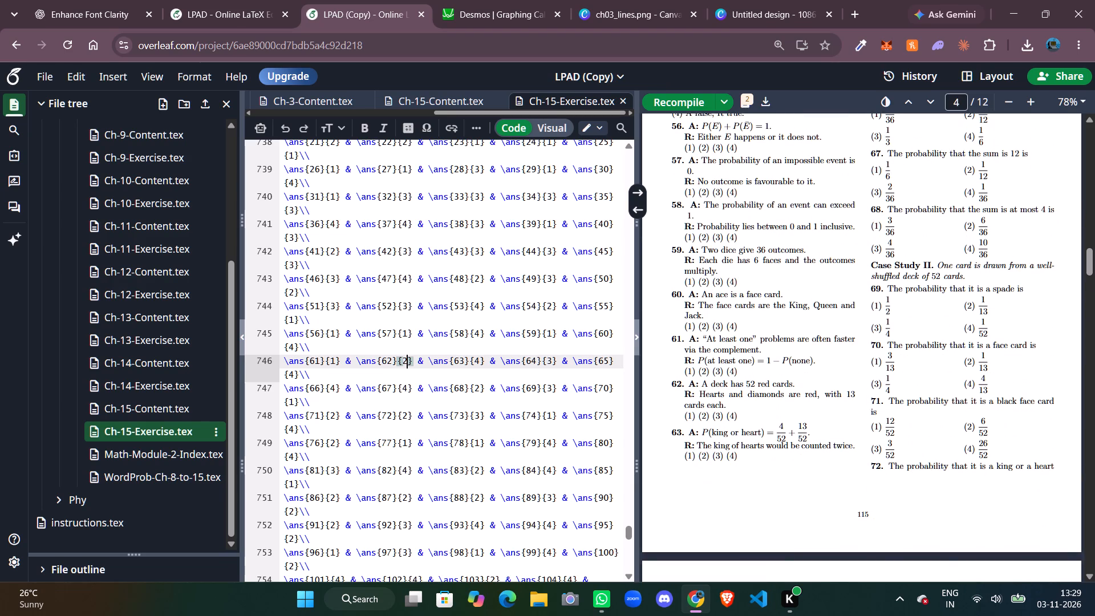
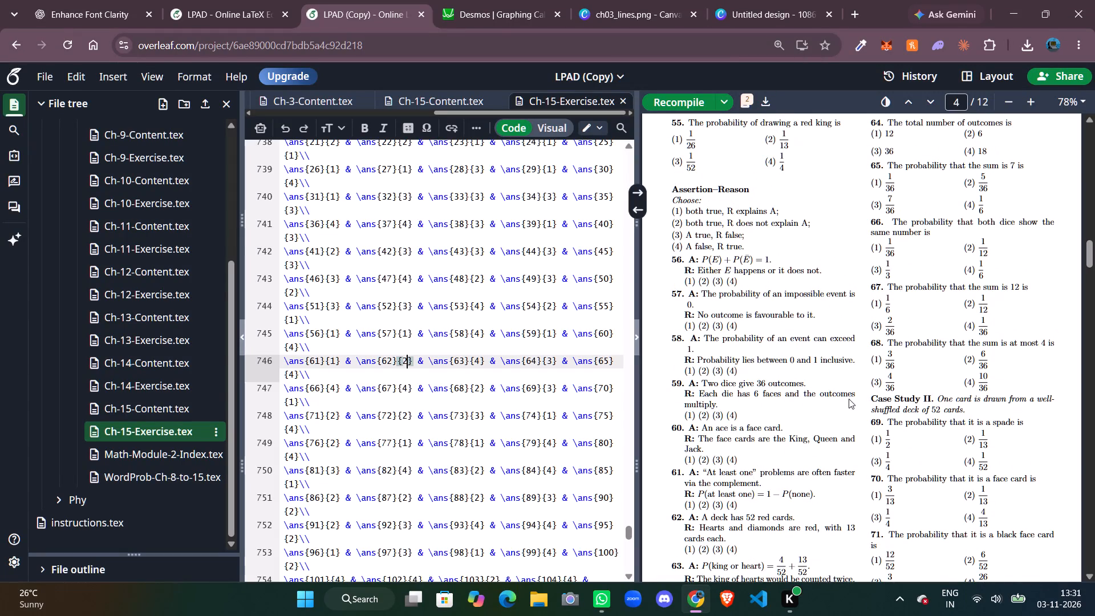
Check assertion-reason questions 56 to 63 in the compiled PDF against the answer options defined under the Assertion–Reason heading.
scroll(849, 399, "down", 2)
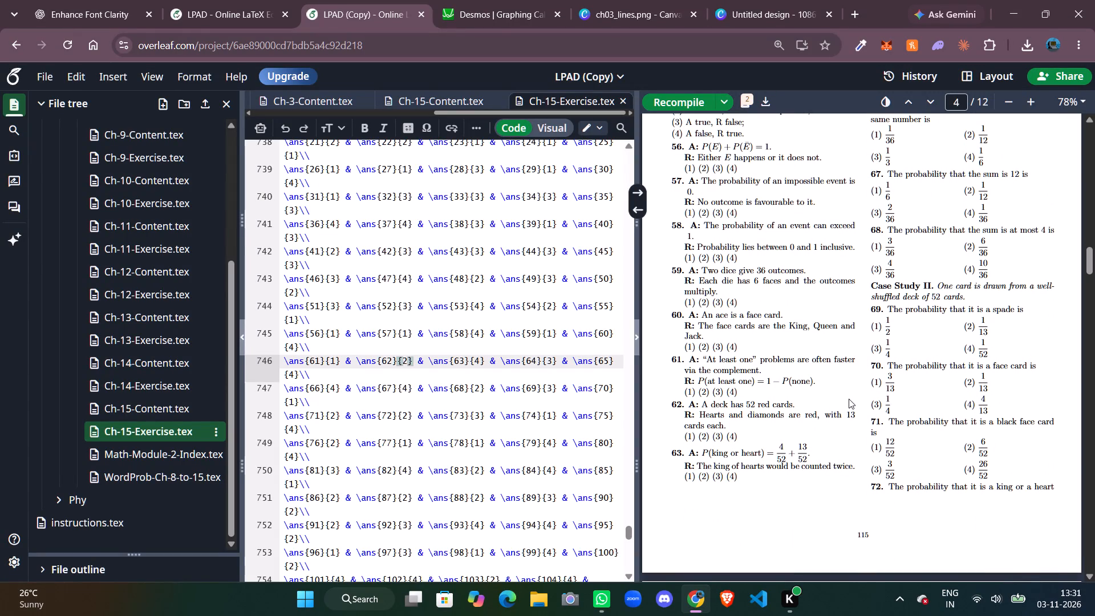
scroll(842, 416, "up", 2)
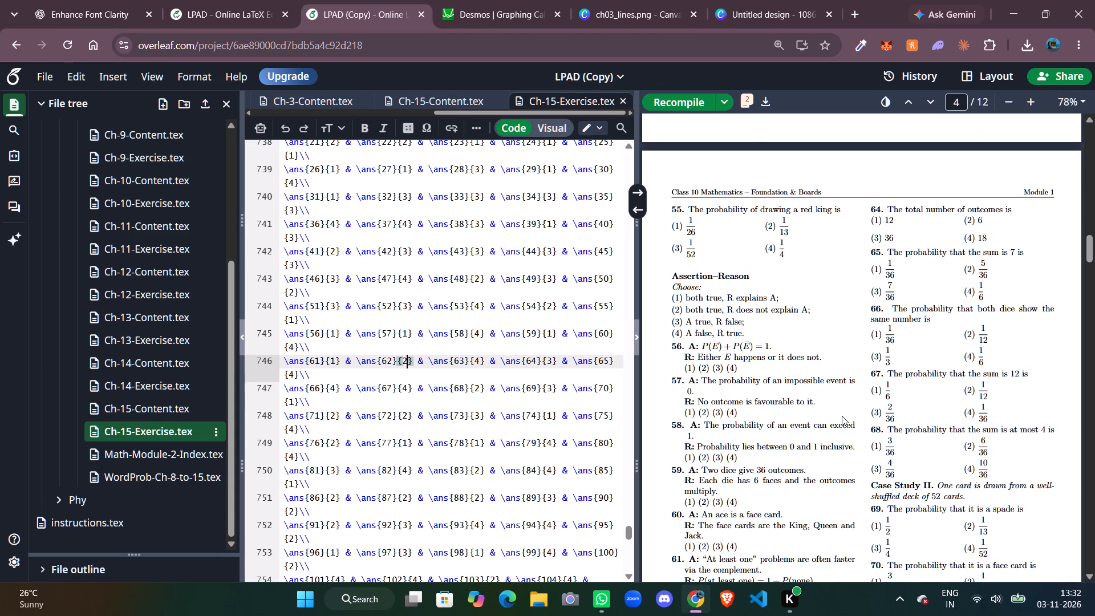
scroll(897, 411, "down", 1)
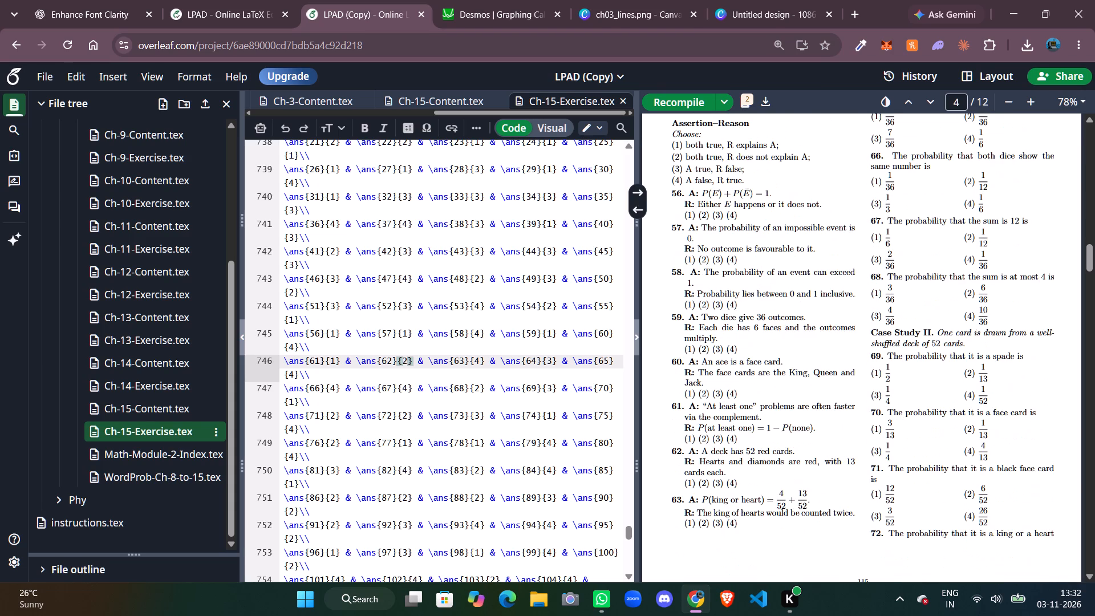
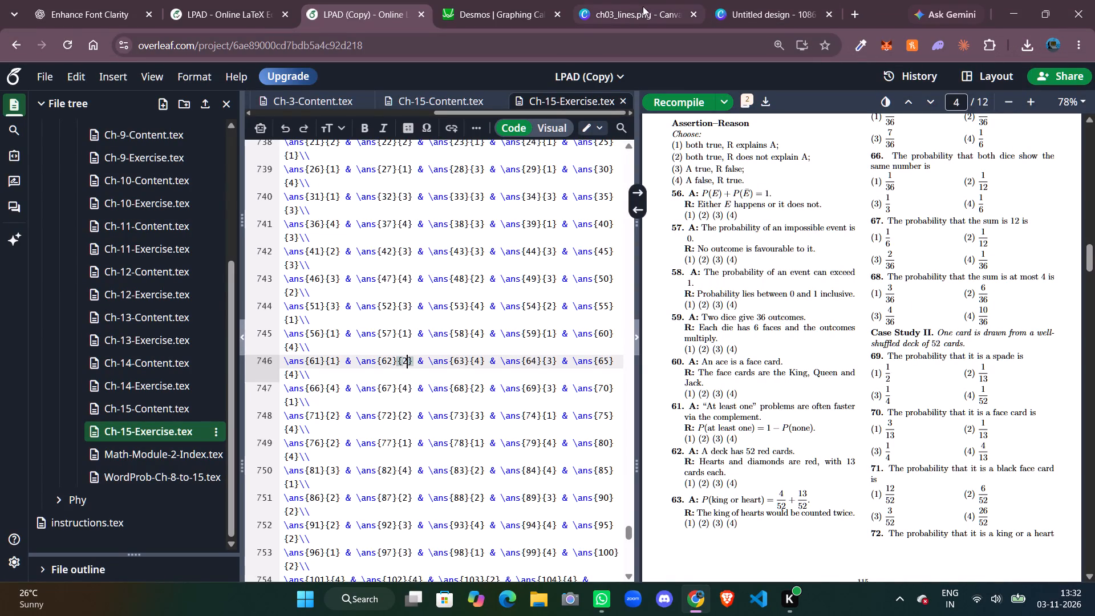
left_click_drag(672, 14, 579, 29)
left_click(556, 15)
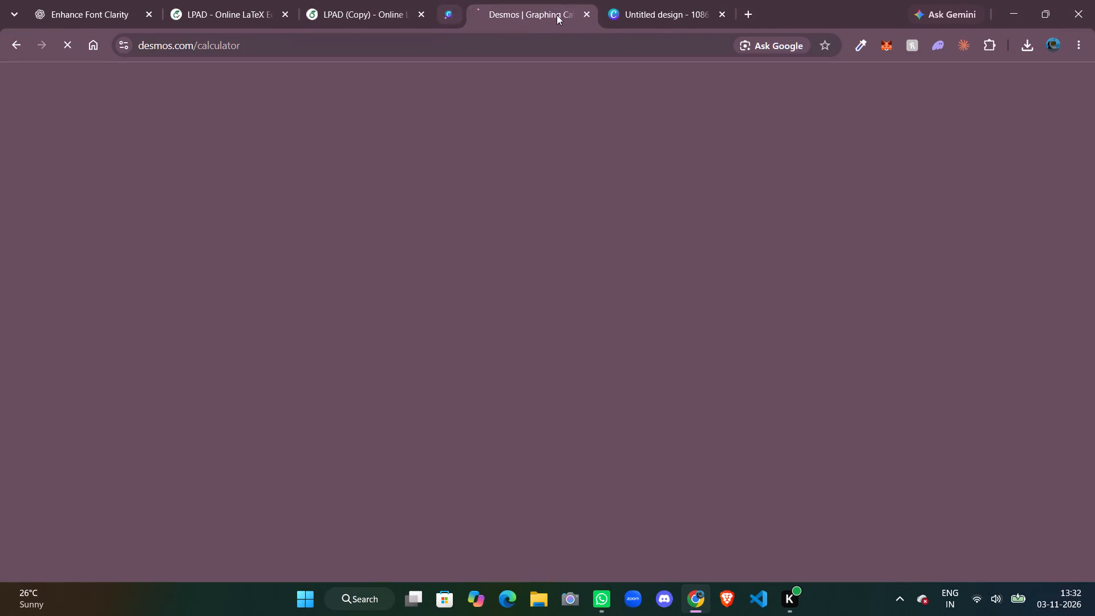
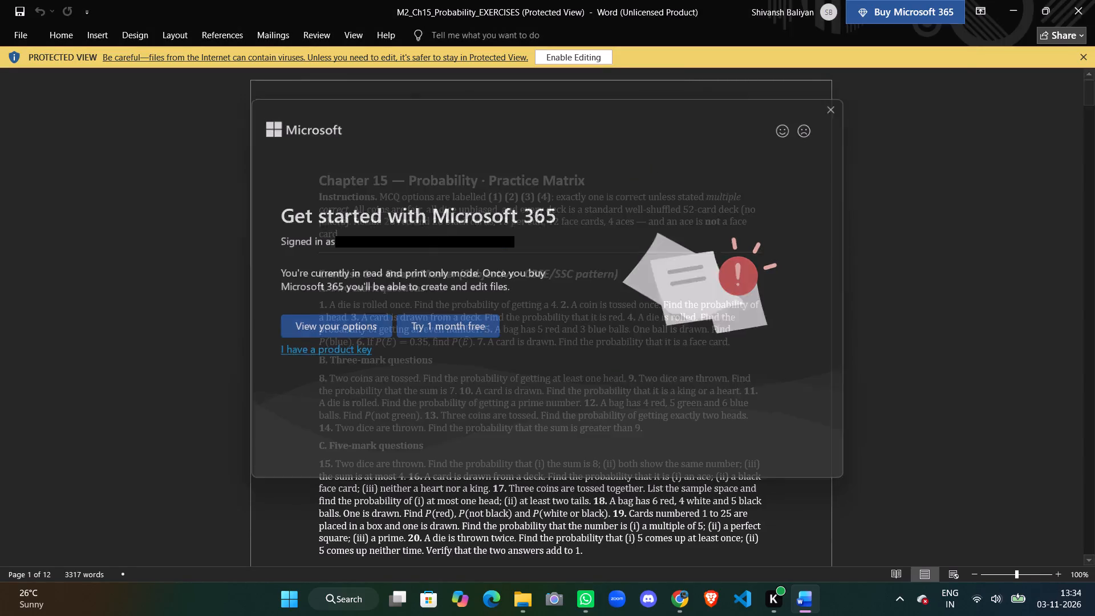
In Word, dismiss the Protected View and product notices above the M2_Ch15_Probability_EXERCISES document, leaving it open for reading.
left_click(599, 366)
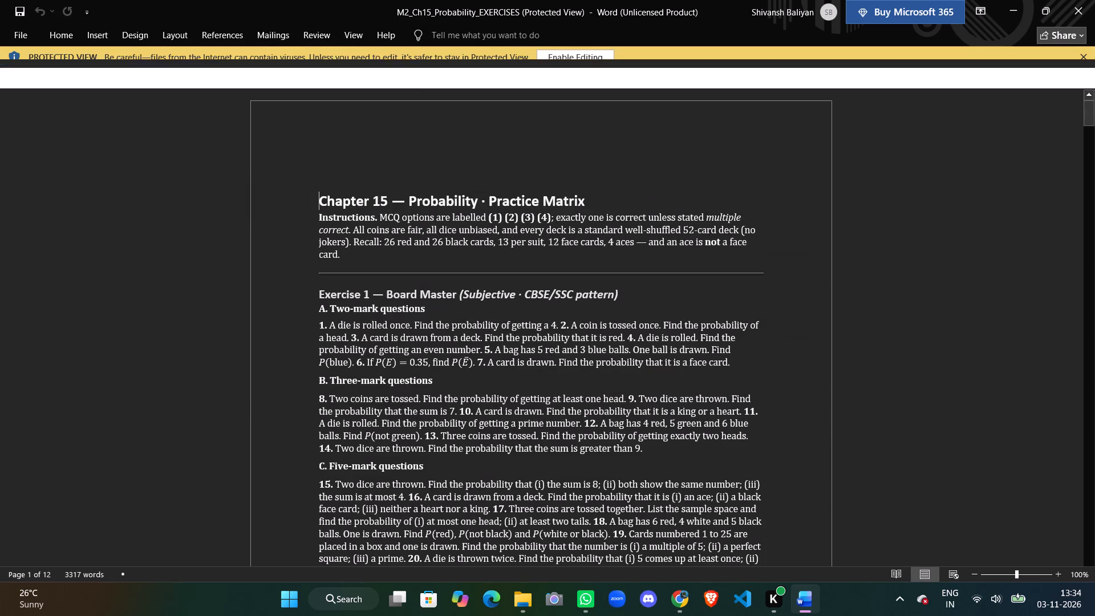
left_click(1081, 49)
left_click(1081, 54)
left_click(1085, 55)
left_click(764, 351)
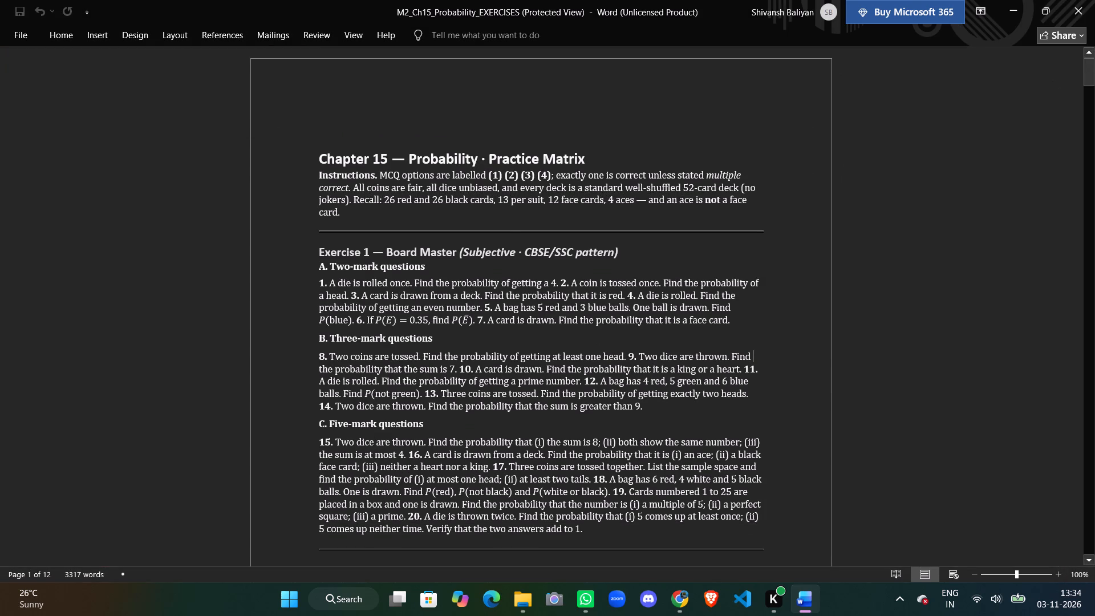
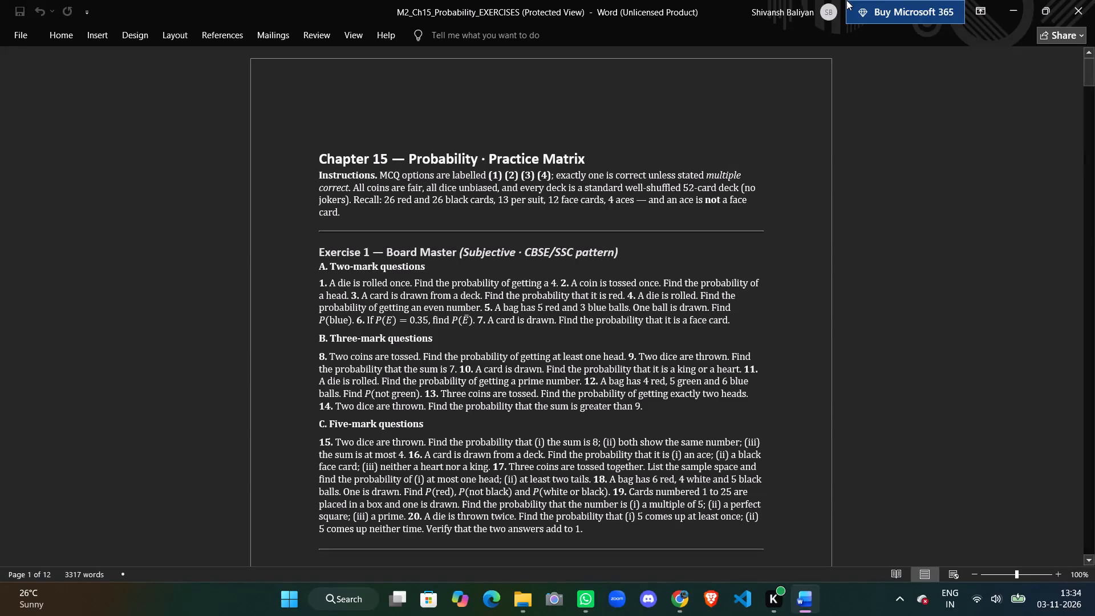
Look through the Chapter 15 Probability exercises document and examine the Assertion–Reason questions 56 to 63.
scroll(846, 0, "down", 4)
left_click(779, 10)
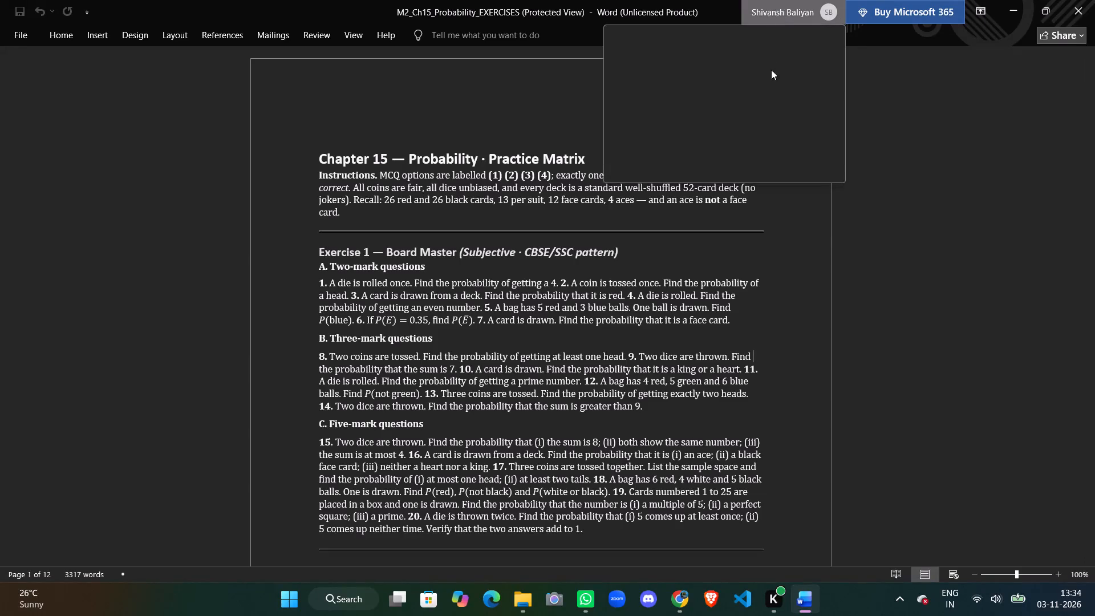
left_click(724, 262)
scroll(724, 262, "down", 2)
left_click(824, 8)
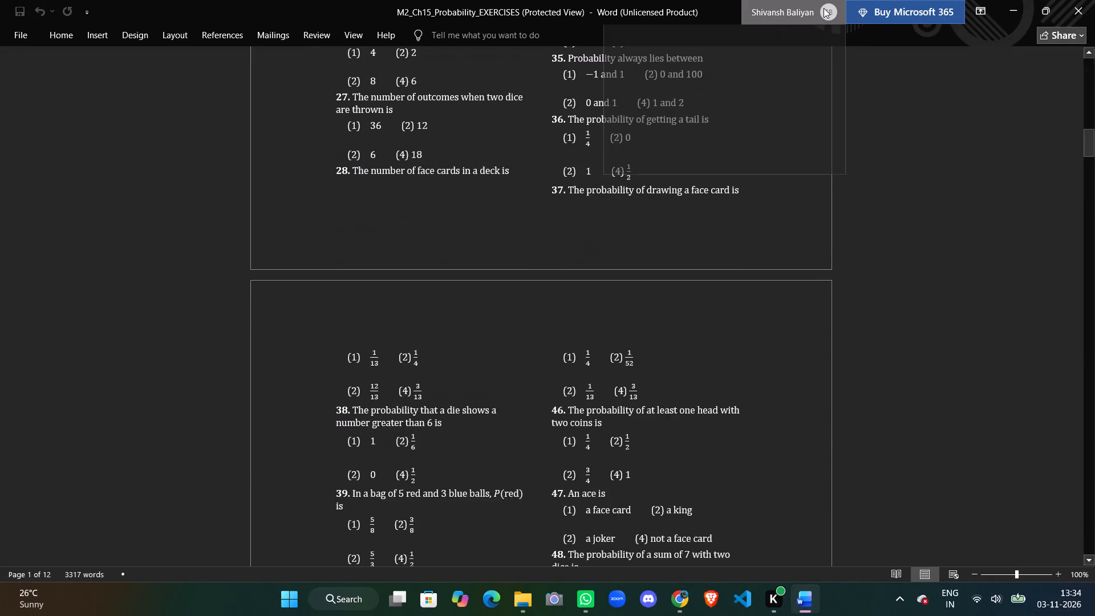
left_click(841, 350)
scroll(841, 350, "down", 3)
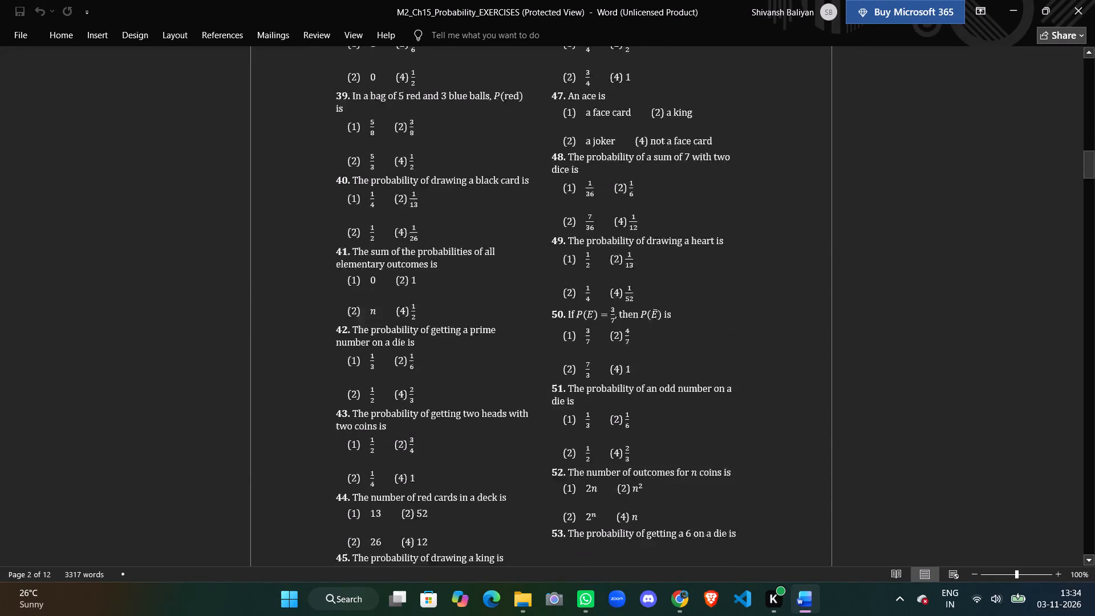
scroll(841, 350, "down", 13)
scroll(841, 350, "up", 10)
scroll(841, 350, "down", 2)
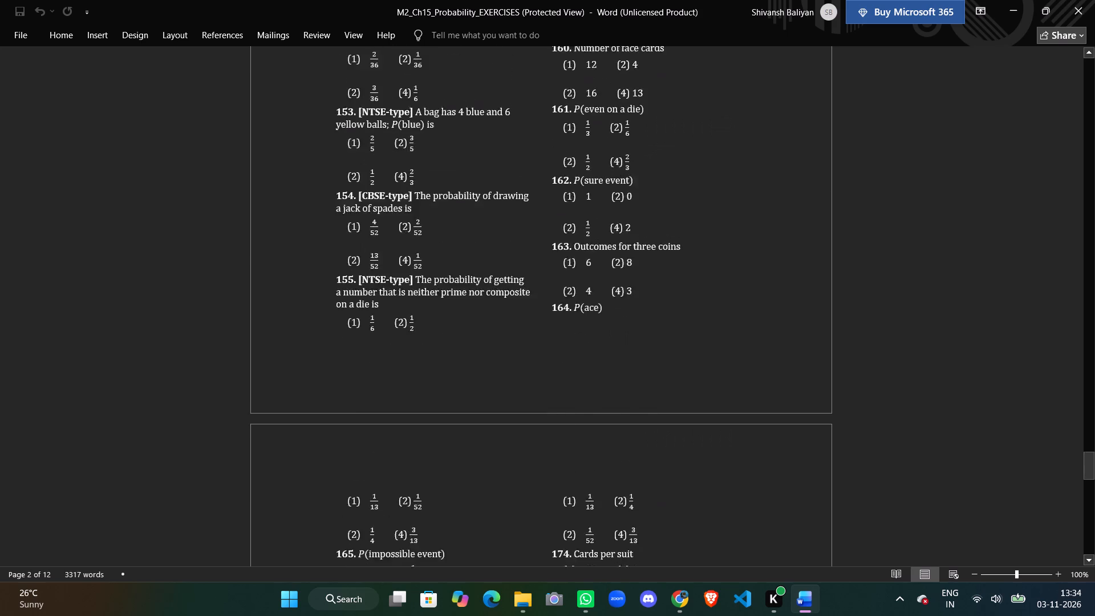
scroll(841, 350, "up", 3)
left_click(841, 350)
scroll(841, 350, "up", 5)
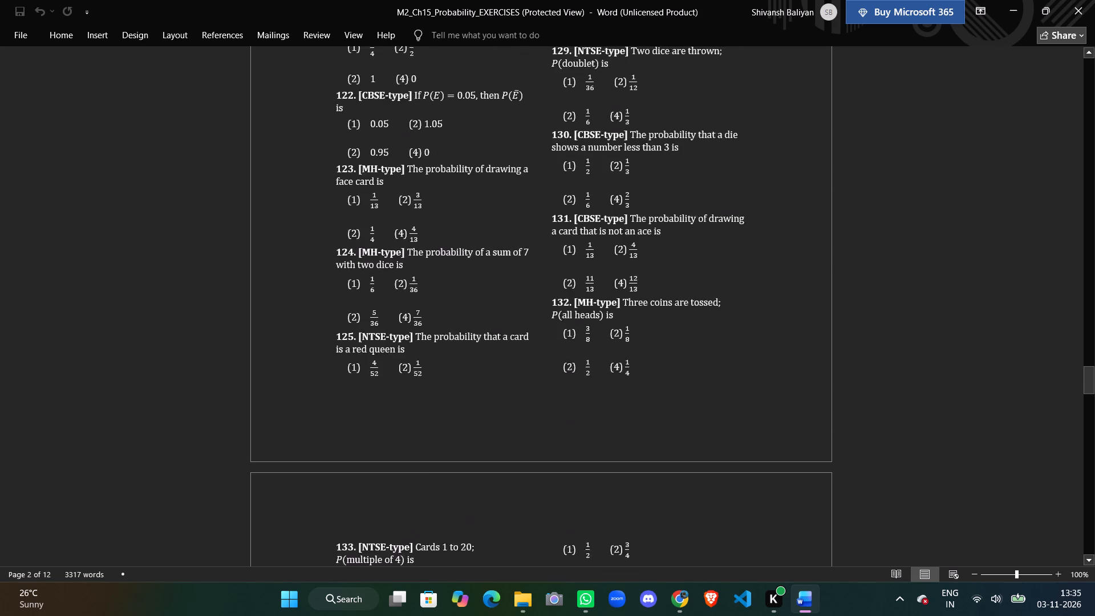
scroll(841, 350, "up", 7)
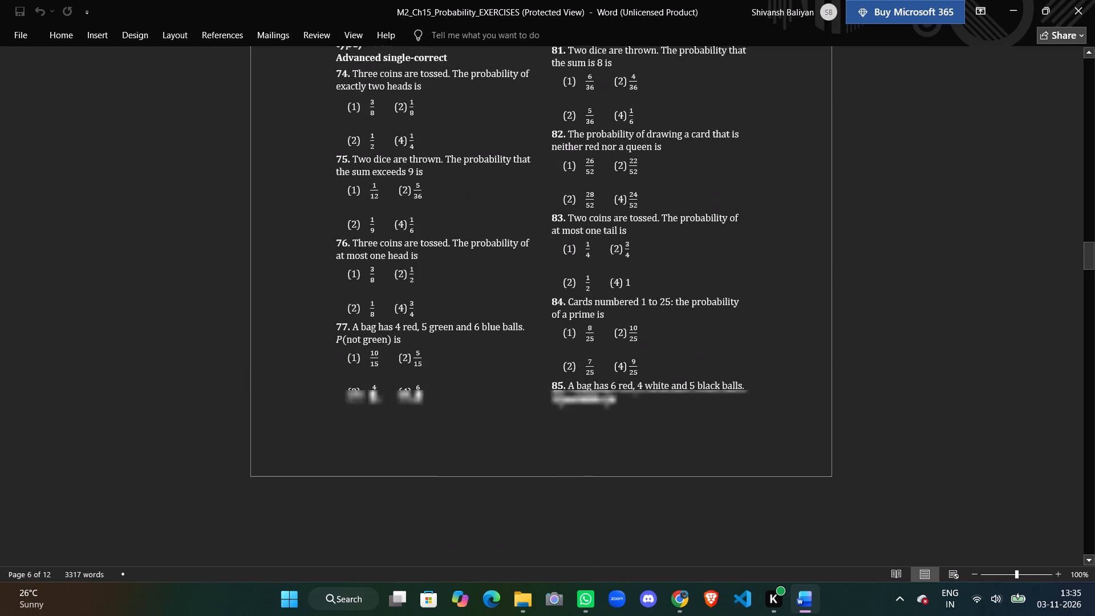
scroll(841, 350, "up", 1)
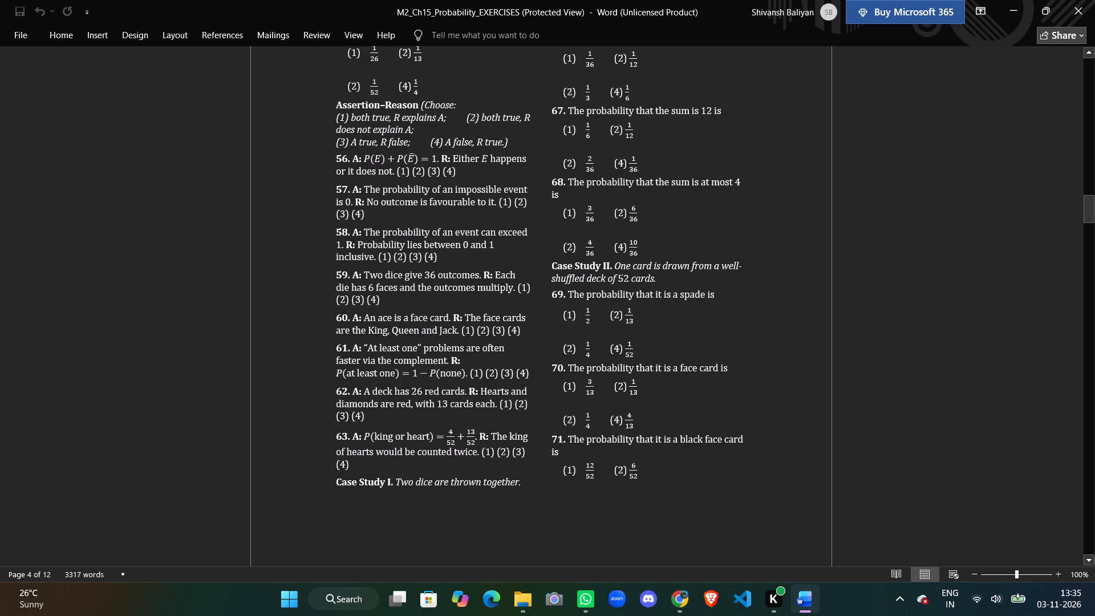
Switch to File Explorer, showing the files (16) archive with the chapter 15 Probability files.
key("alt+Tab")
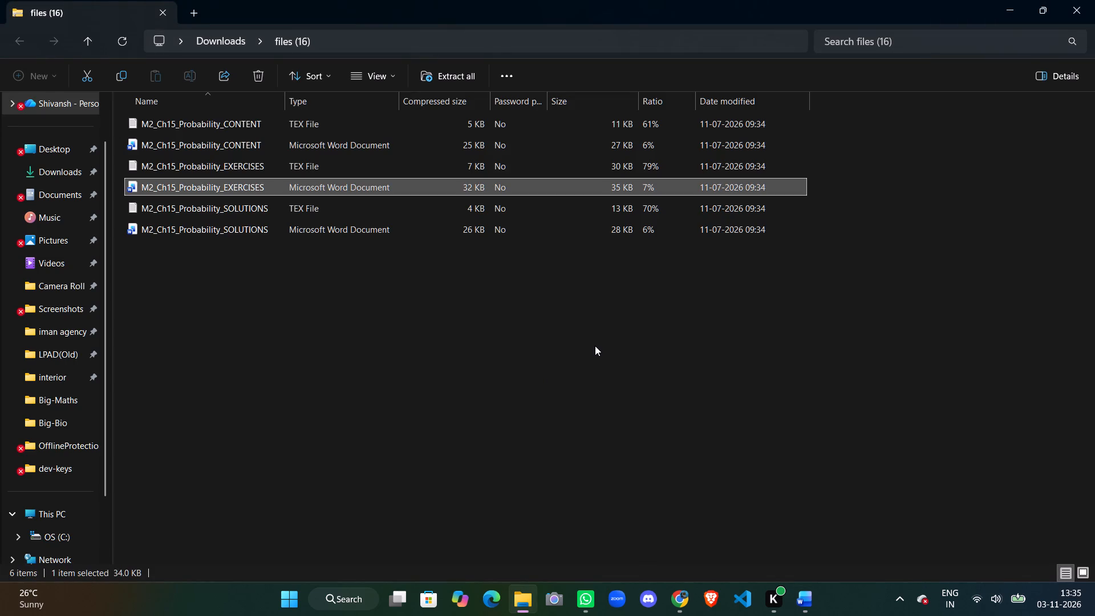
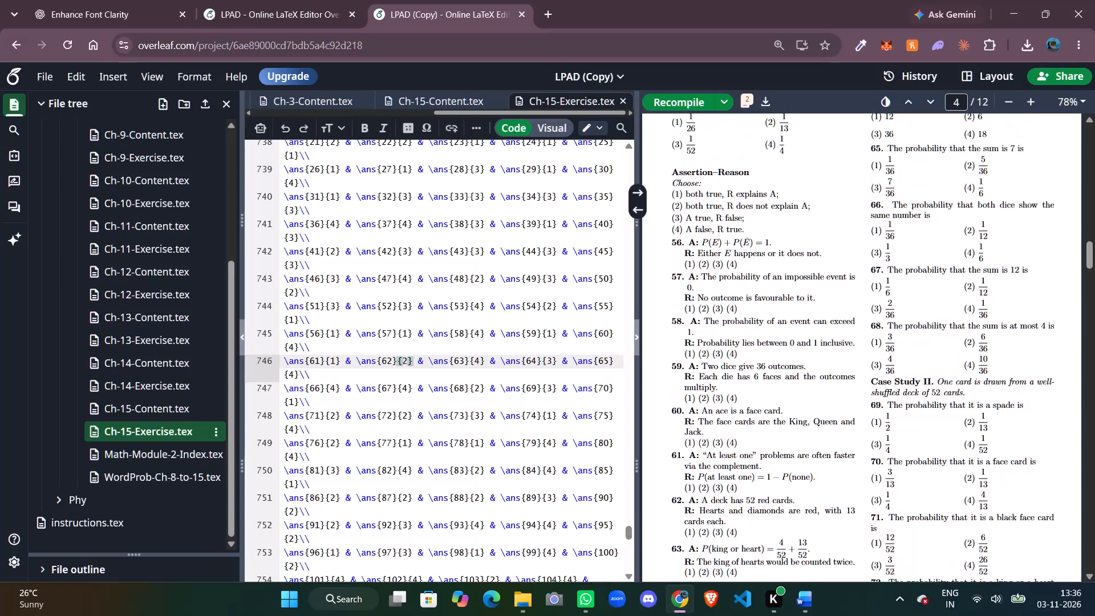
Jump from question 63 in the compiled exercise to its source and add two new lines after the 15pt vertical space before question 64.
scroll(806, 370, "down", 1)
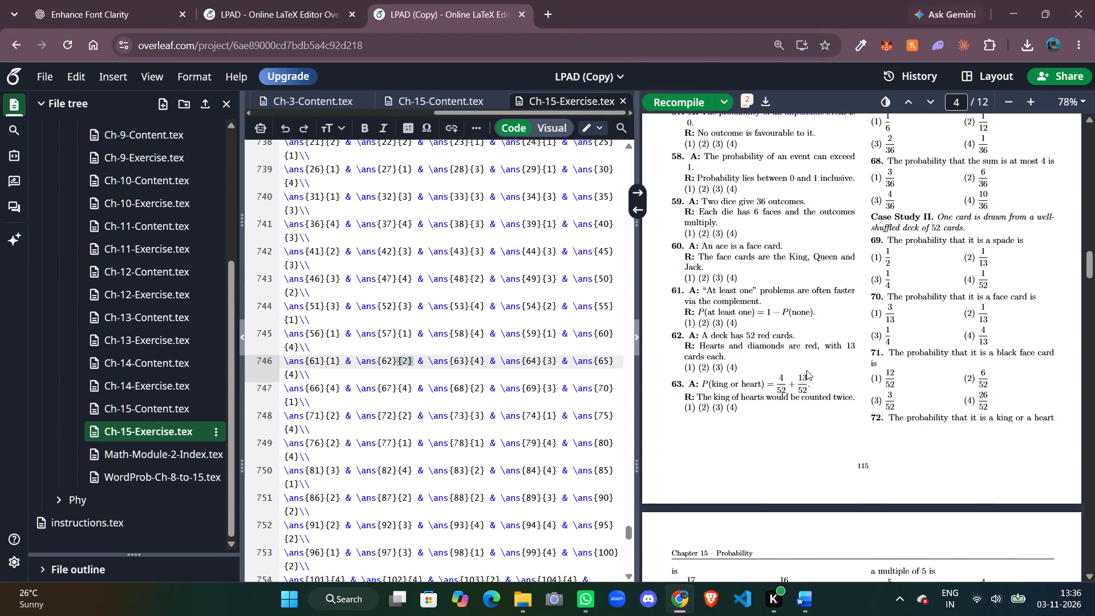
scroll(806, 370, "down", 1)
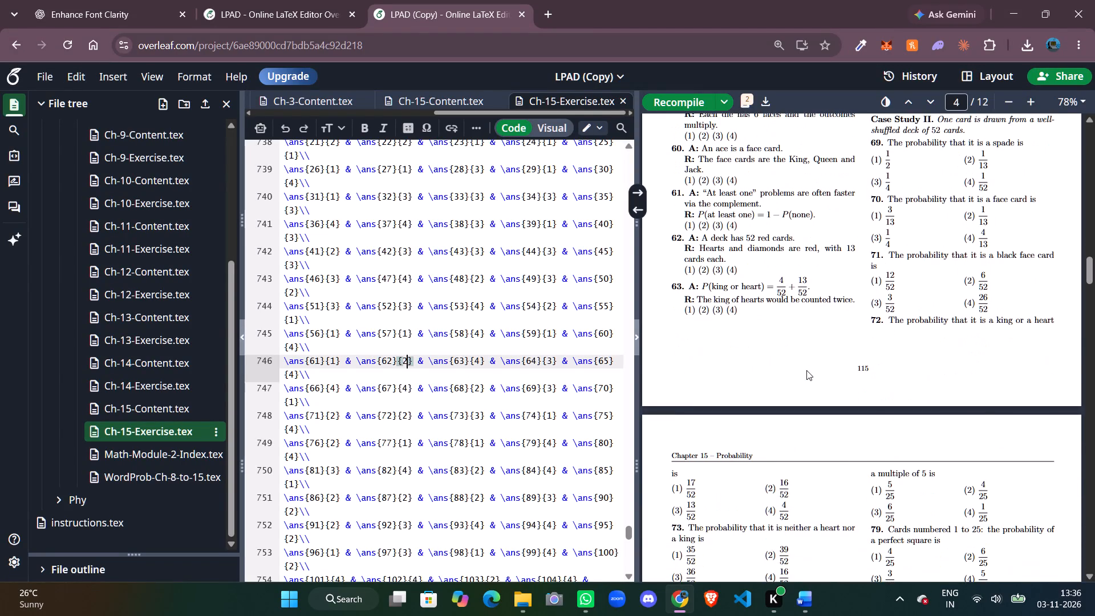
scroll(806, 370, "down", 2)
scroll(806, 370, "up", 5)
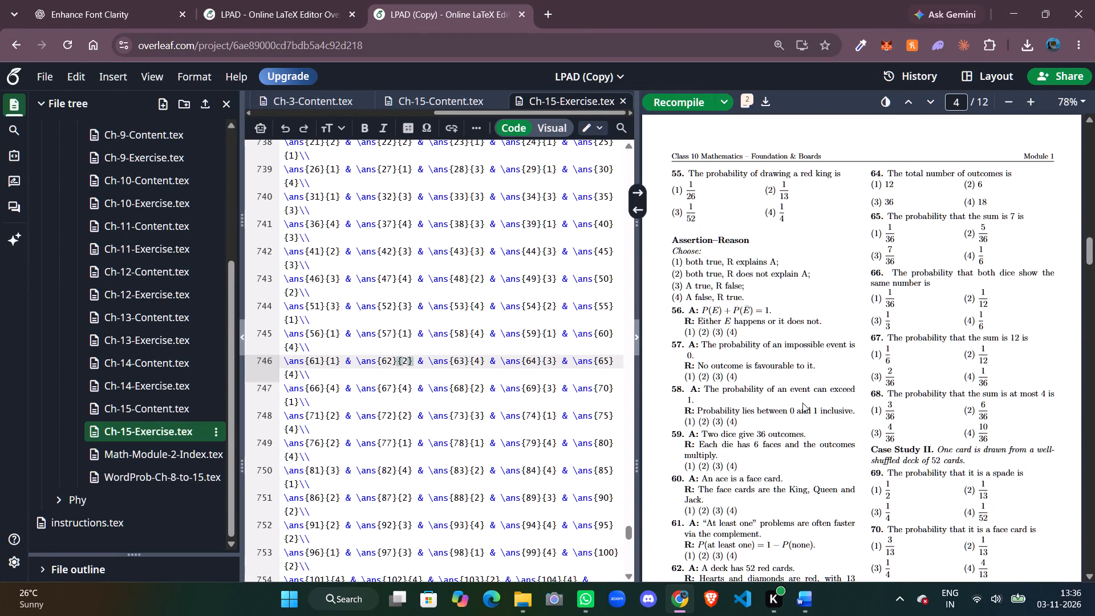
scroll(802, 403, "down", 1)
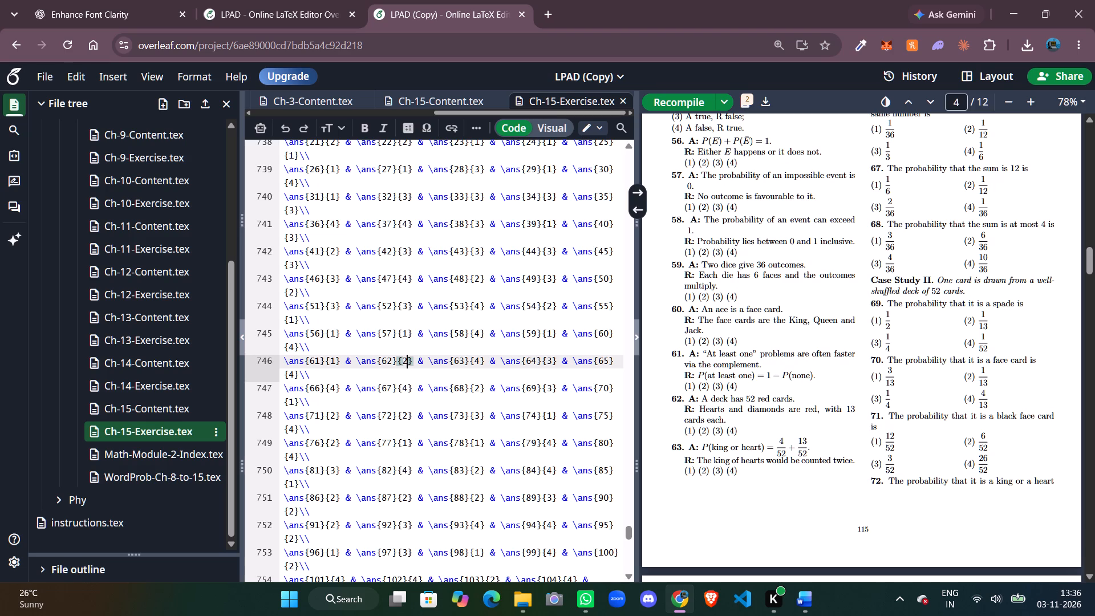
double_click(678, 446)
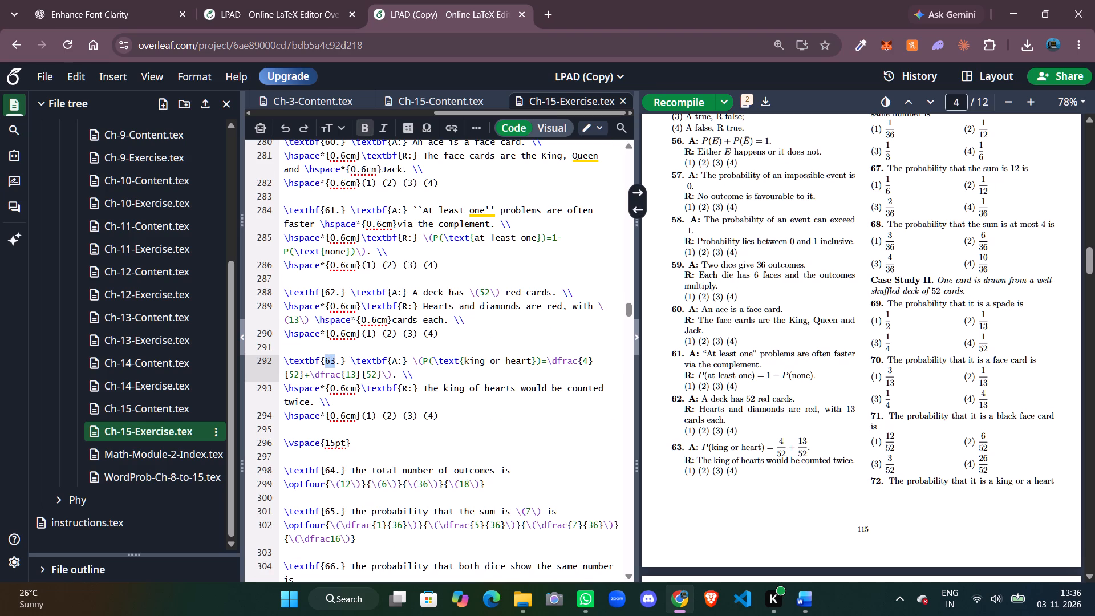
left_click(360, 445)
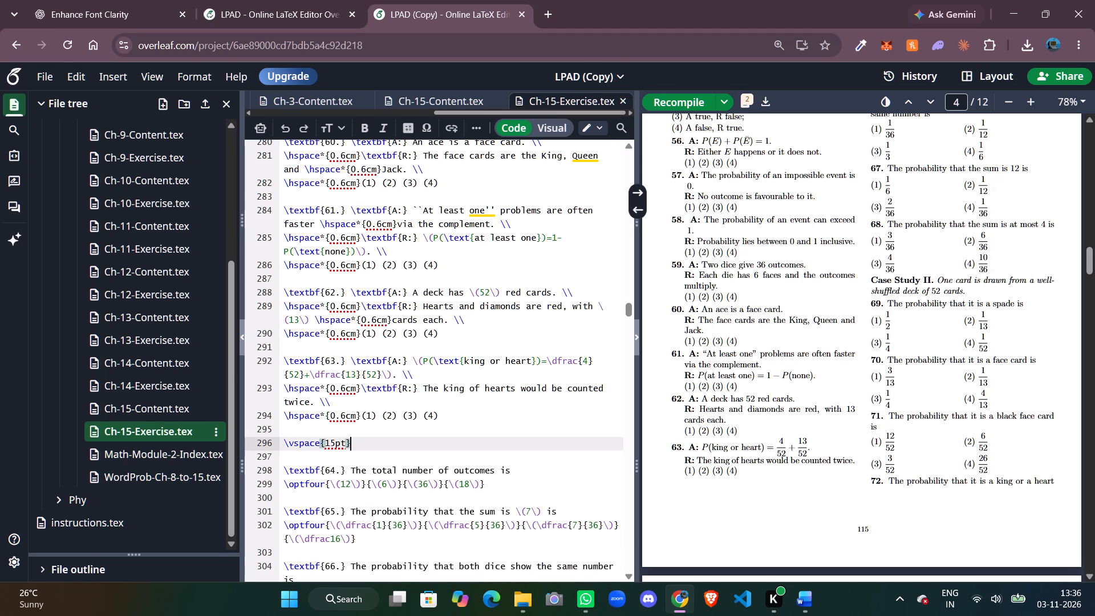
key("Return")
key("Return")
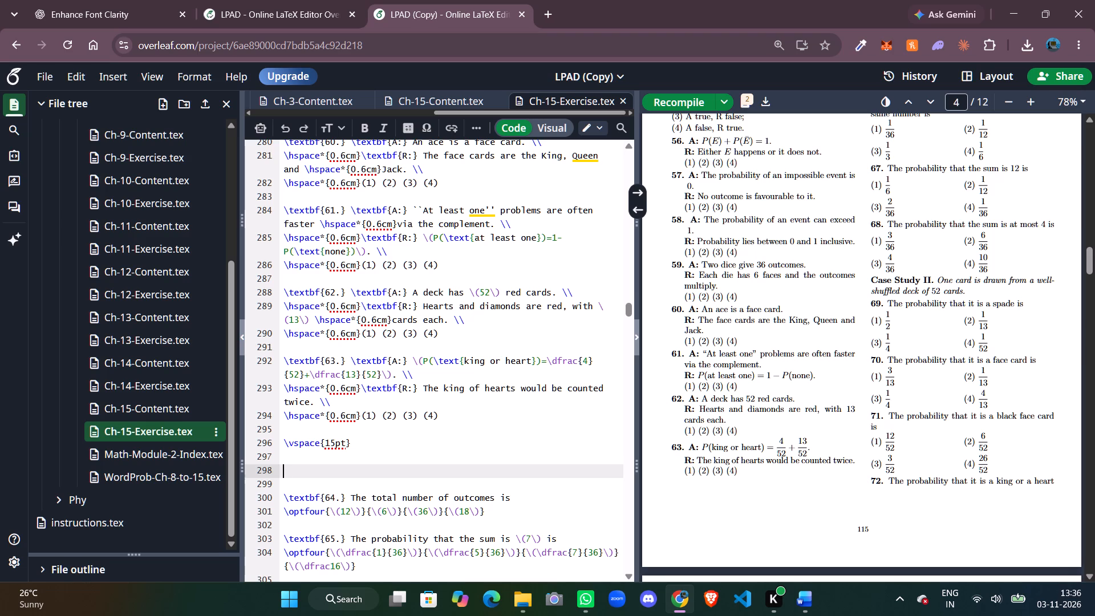
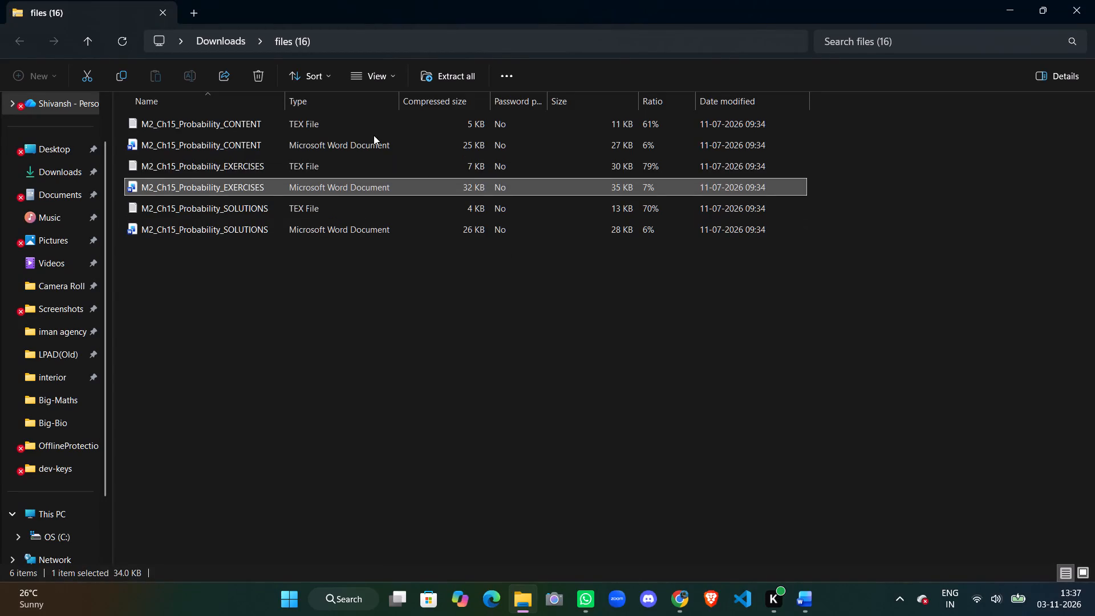
Open the M2_Ch15_Probability_EXERCISES TEX file from the files (16) folder and close the M2_Ch11_Trigonometry_SOLUTIONS.tex file.
left_click(315, 160)
key("Return")
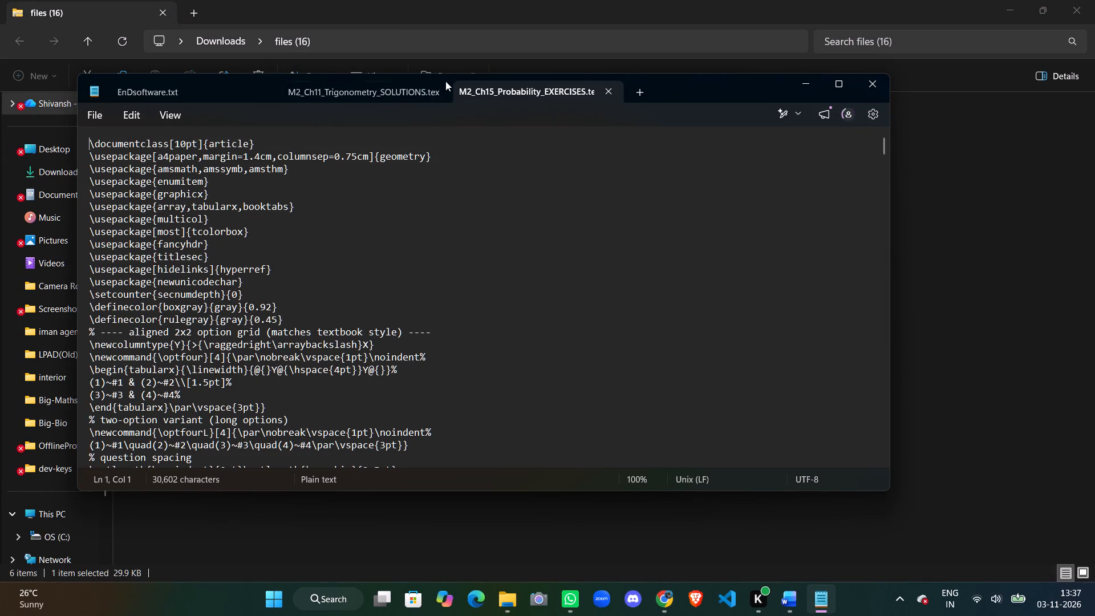
left_click(436, 93)
left_click(322, 222)
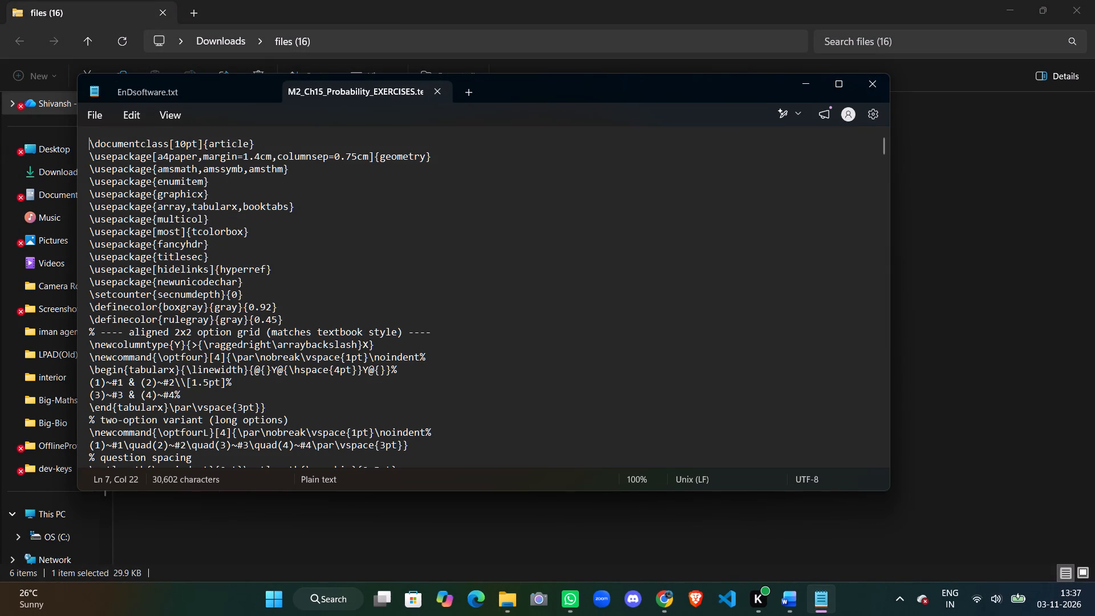
Copy the "Case Study I. Two dice are thrown together." source line into Ch-15-Exercise.tex in Overleaf, on the blank line before question 64.
scroll(298, 351, "down", 4)
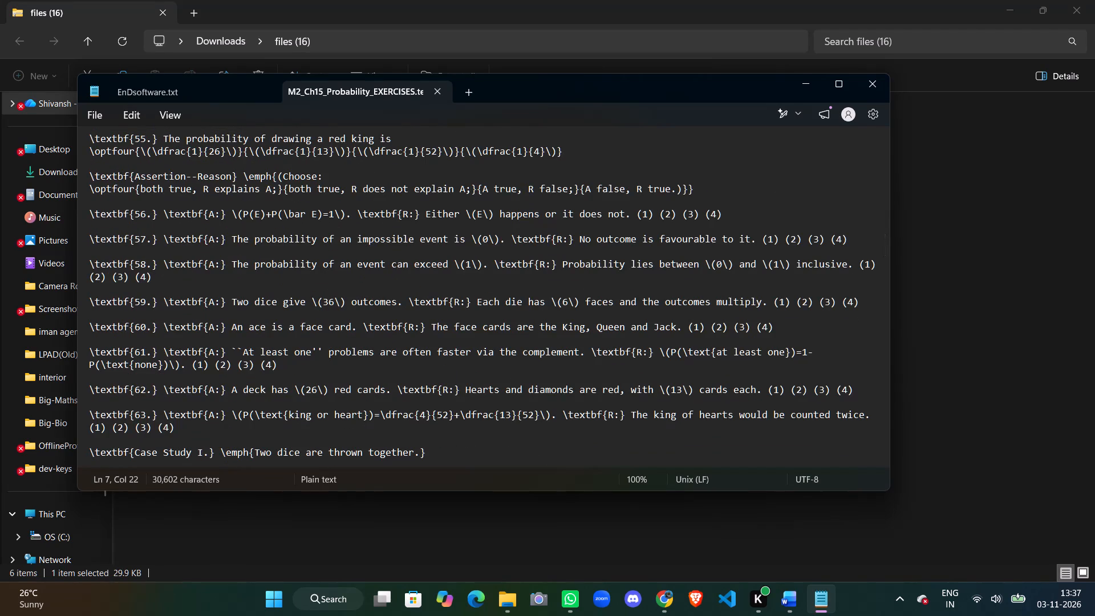
scroll(298, 351, "down", 2)
scroll(298, 351, "up", 1)
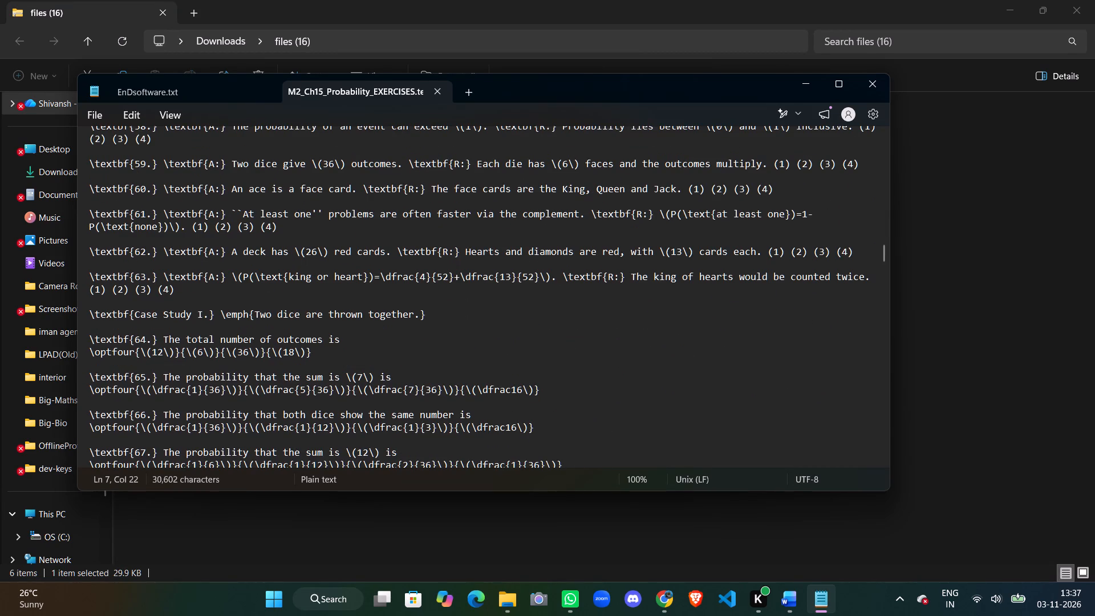
left_click(429, 318)
left_click_drag(429, 318, 64, 313)
key("ctrl+c")
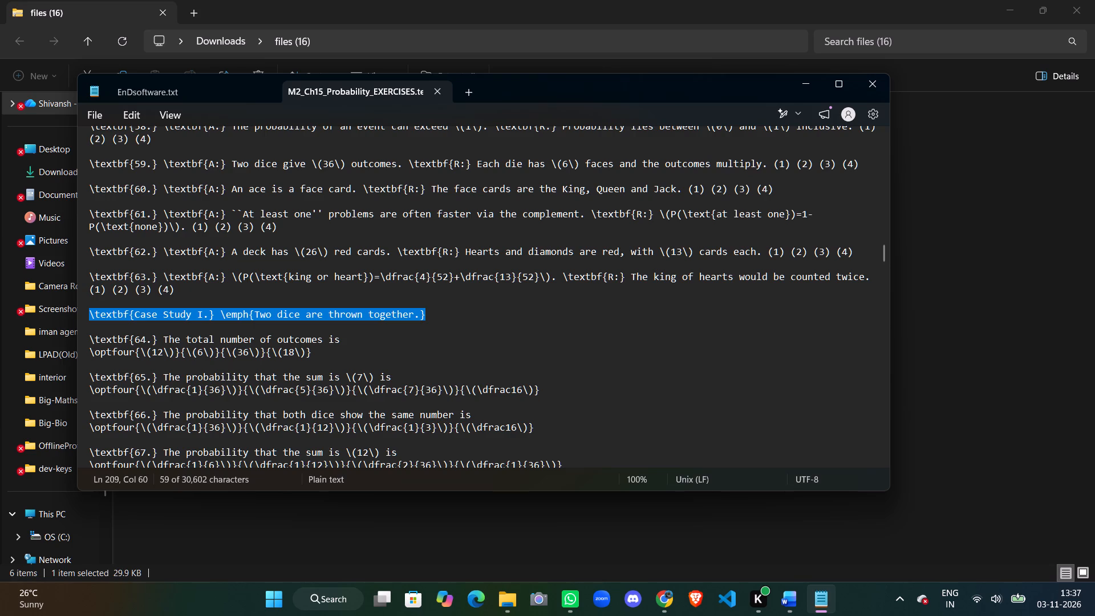
key("alt+Tab")
key("alt+Tab")
key("alt+Tab")
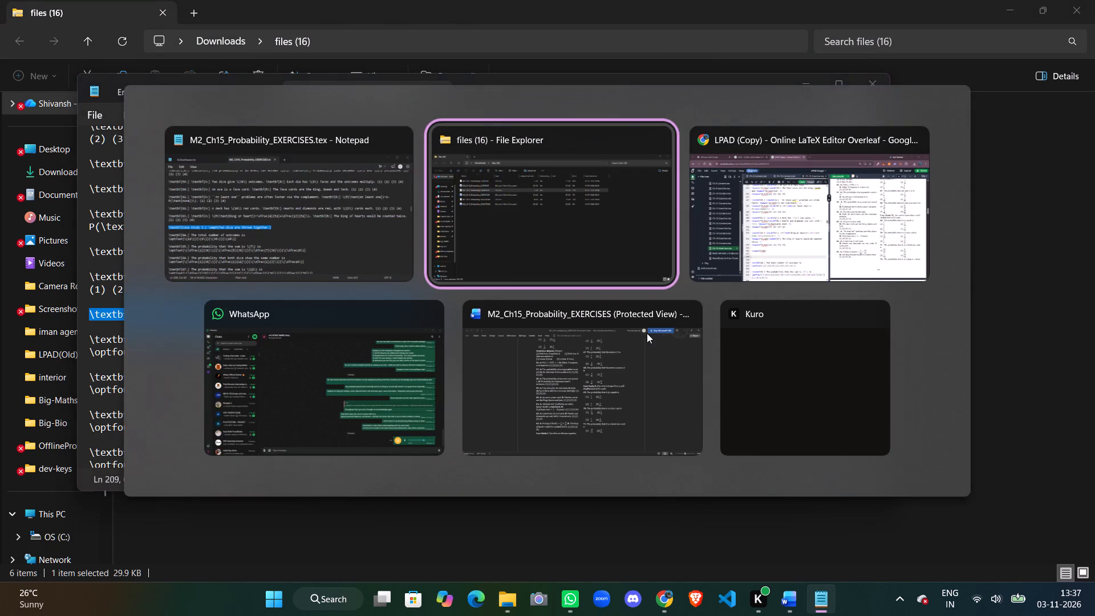
key("alt+Tab")
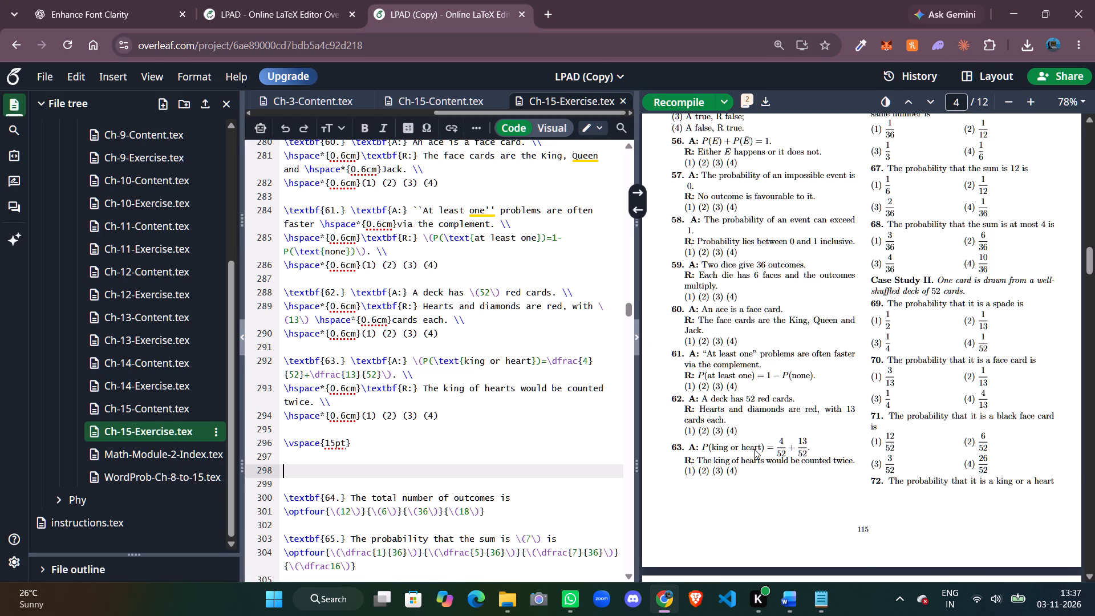
key("ctrl+v")
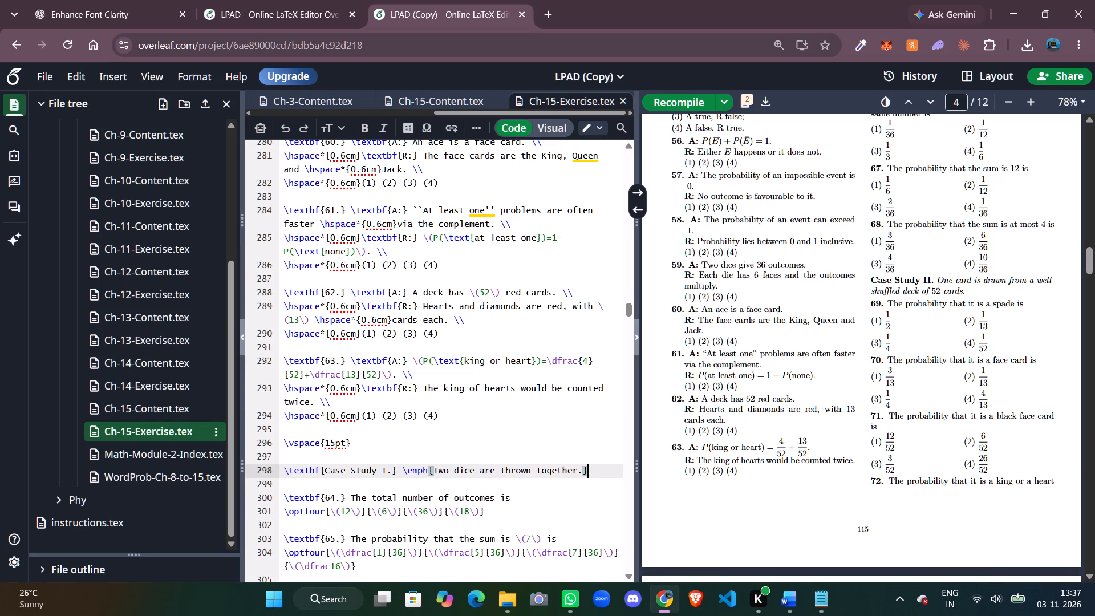
Examine the source of the case study questions following question 64 in Ch-15-Exercise.tex.
scroll(448, 445, "down", 4)
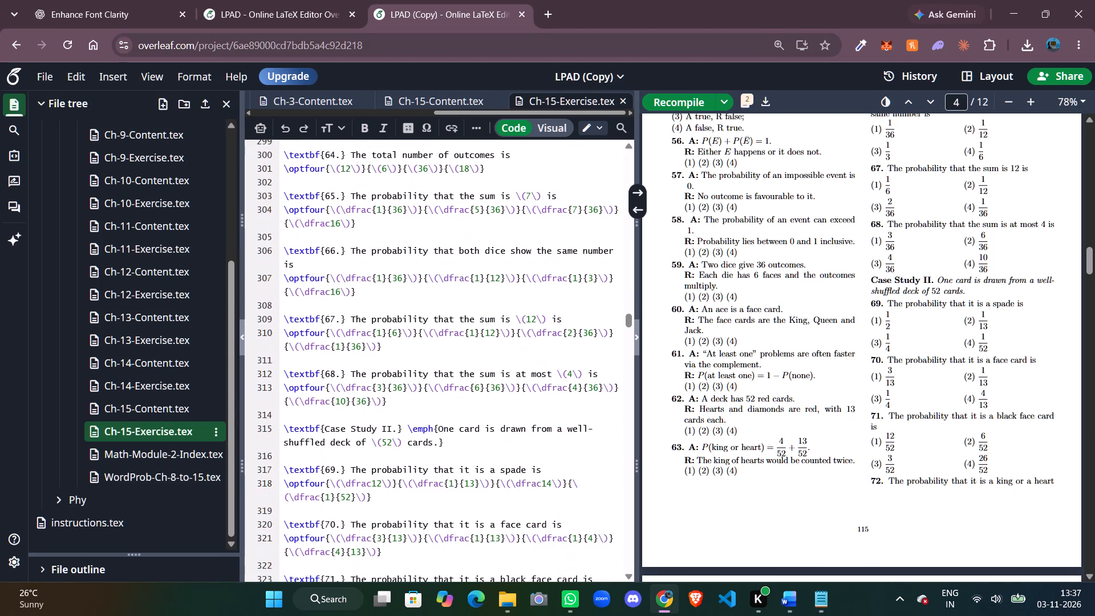
Copy the full "Case Study II." source line about one card drawn from a well-shuffled deck, above question 69.
scroll(448, 445, "down", 2)
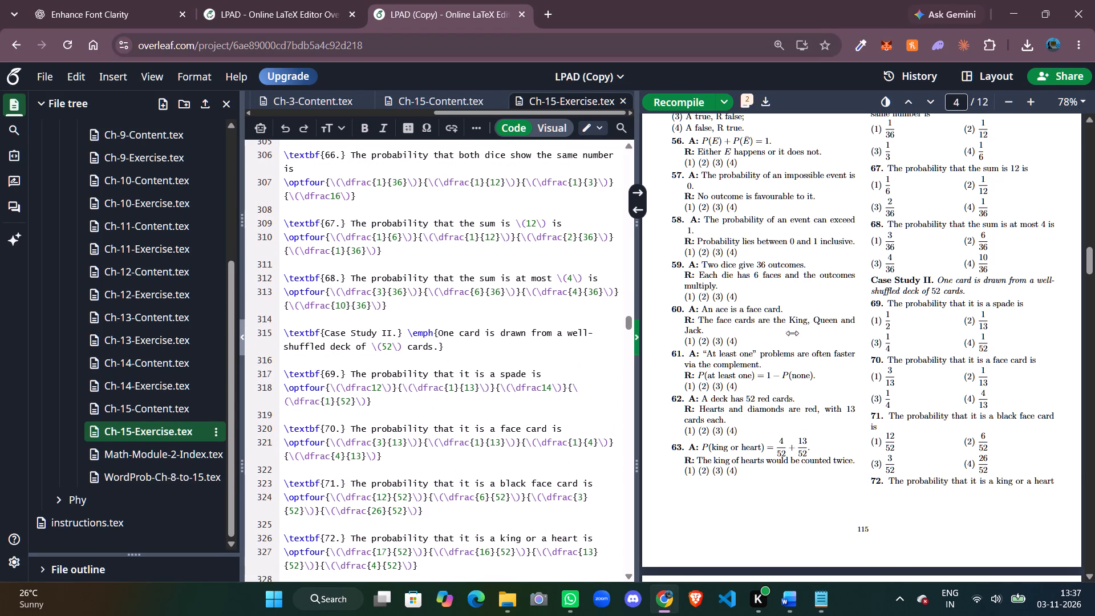
left_click(451, 346)
left_click_drag(451, 346, 255, 336)
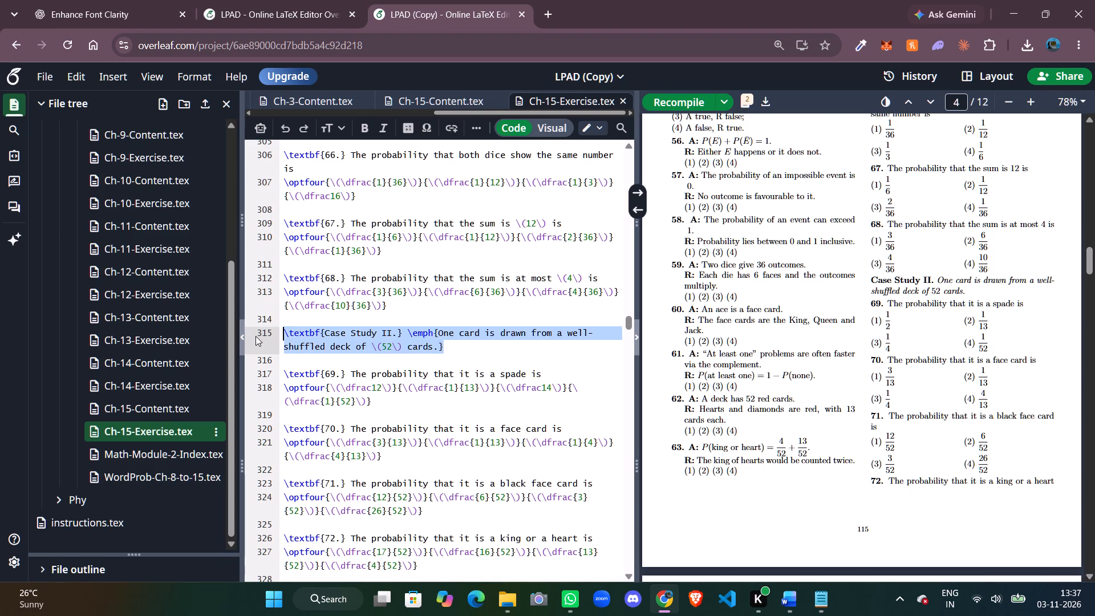
key("ctrl+c")
Save and recompile Ch-15-Exercise.tex, checking the Case Study I heading after question 63 in the compiled PDF.
scroll(388, 312, "up", 4)
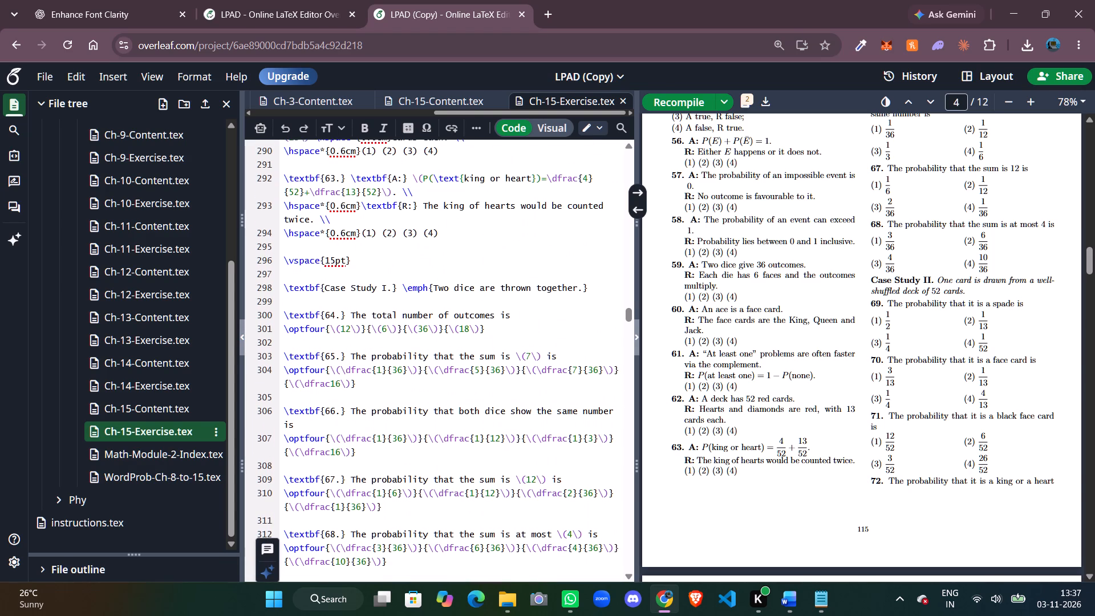
key("ctrl+s")
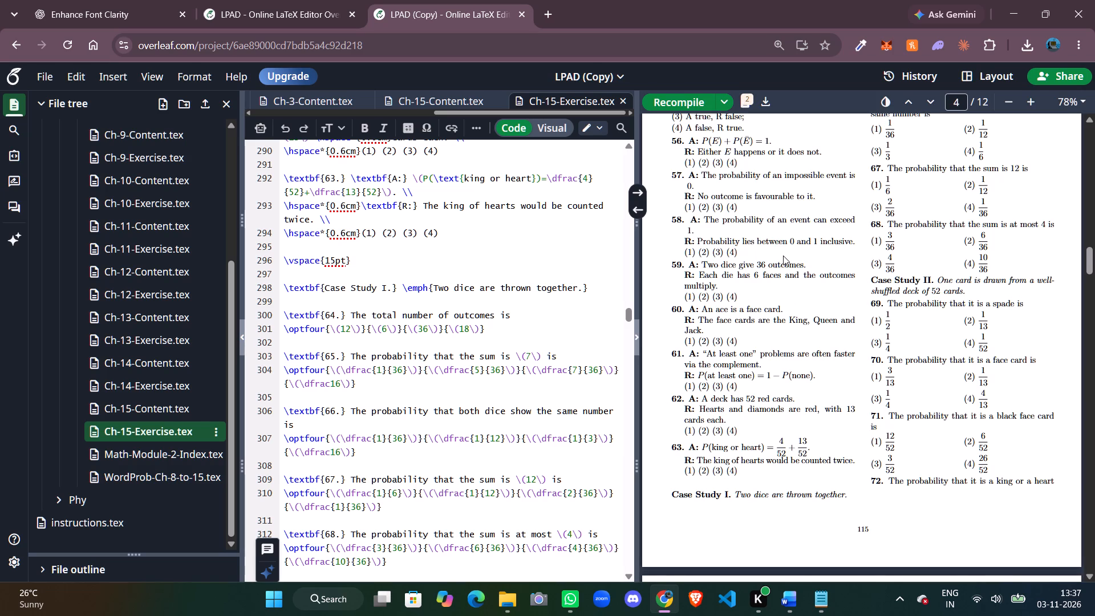
scroll(783, 256, "up", 1)
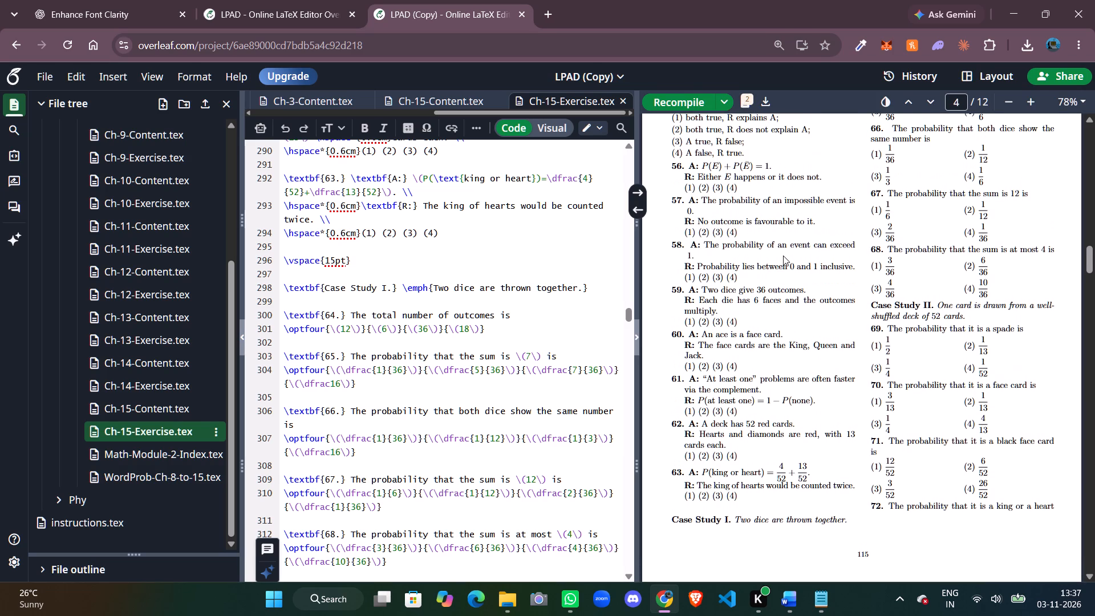
Switch to Notepad and close its window containing the M2_Ch15_Probability_EXERCISES TEX file.
key("alt+Tab")
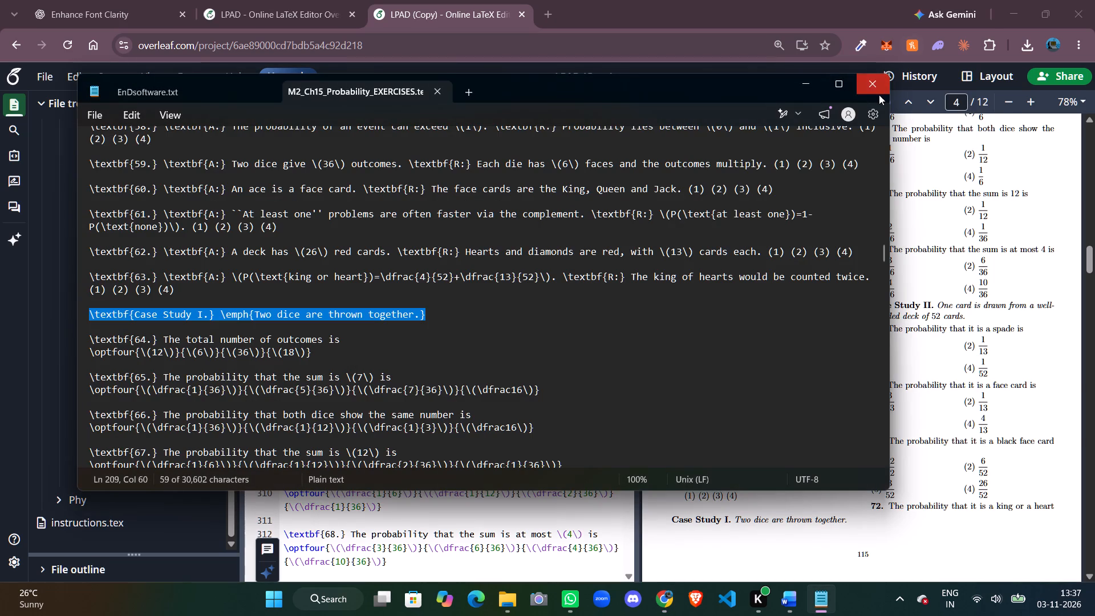
left_click(875, 88)
Compare the case study placement in the M2_Ch15_Probability_EXERCISES Word document with the compiled PDF in Overleaf.
key("alt+Tab")
key("alt+Tab")
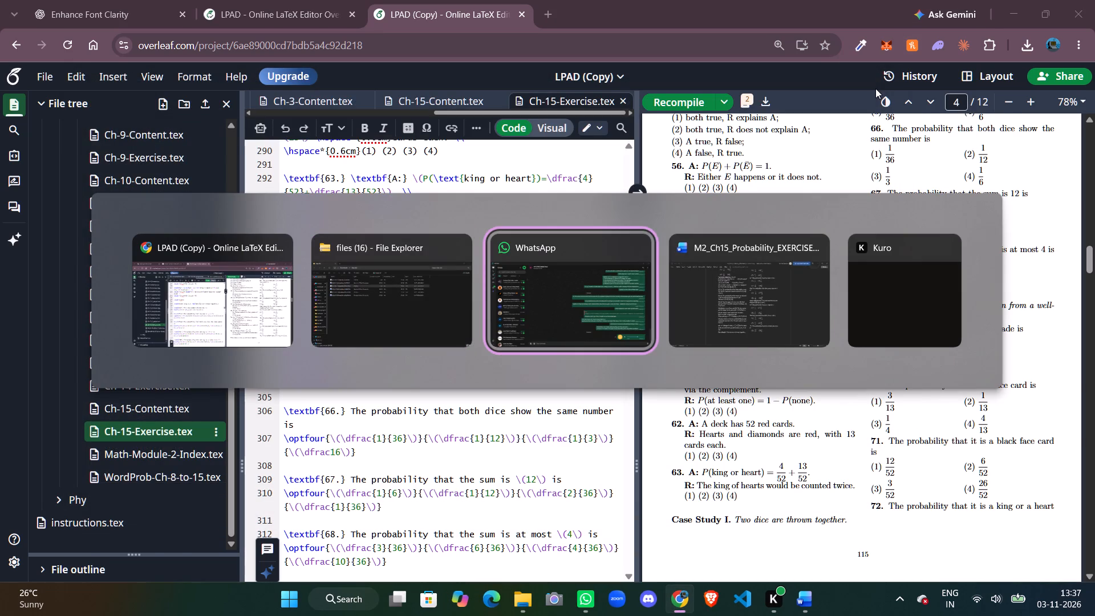
key("alt+Tab")
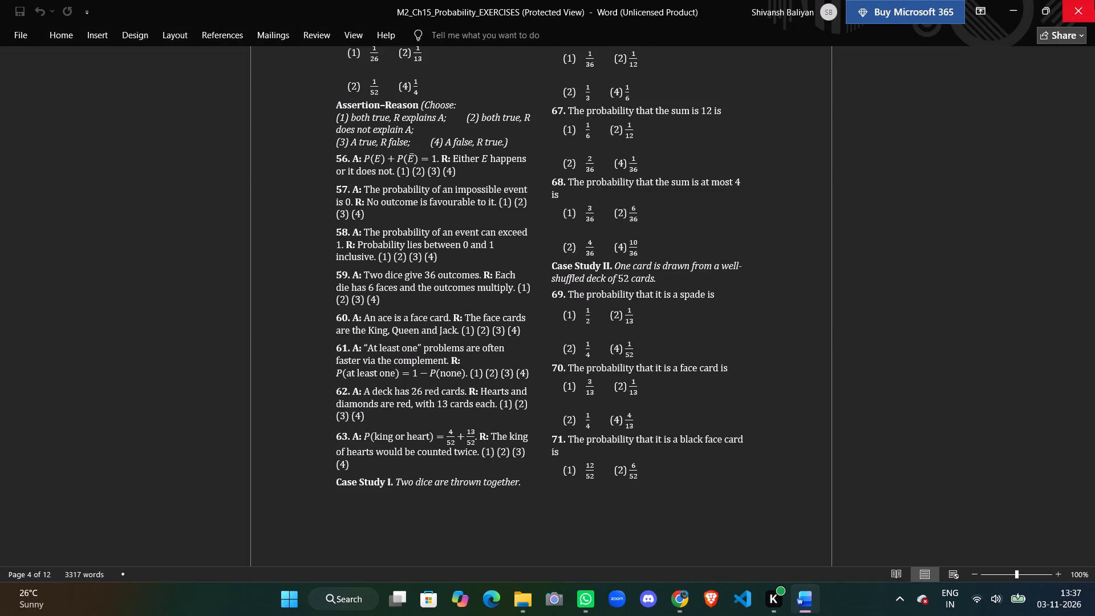
key("alt+Tab")
key("alt+Tab")
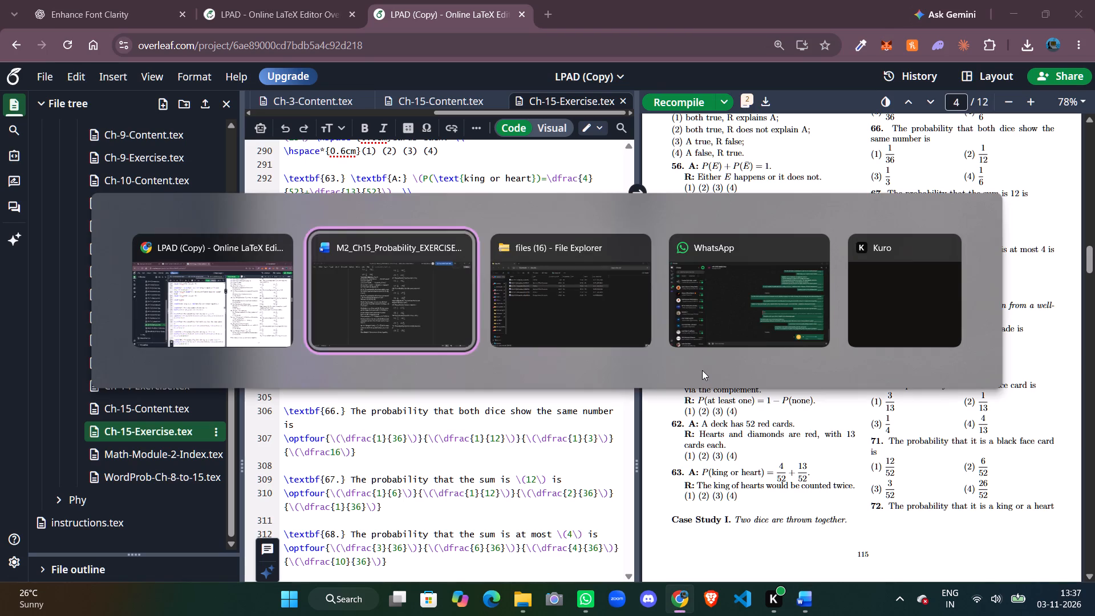
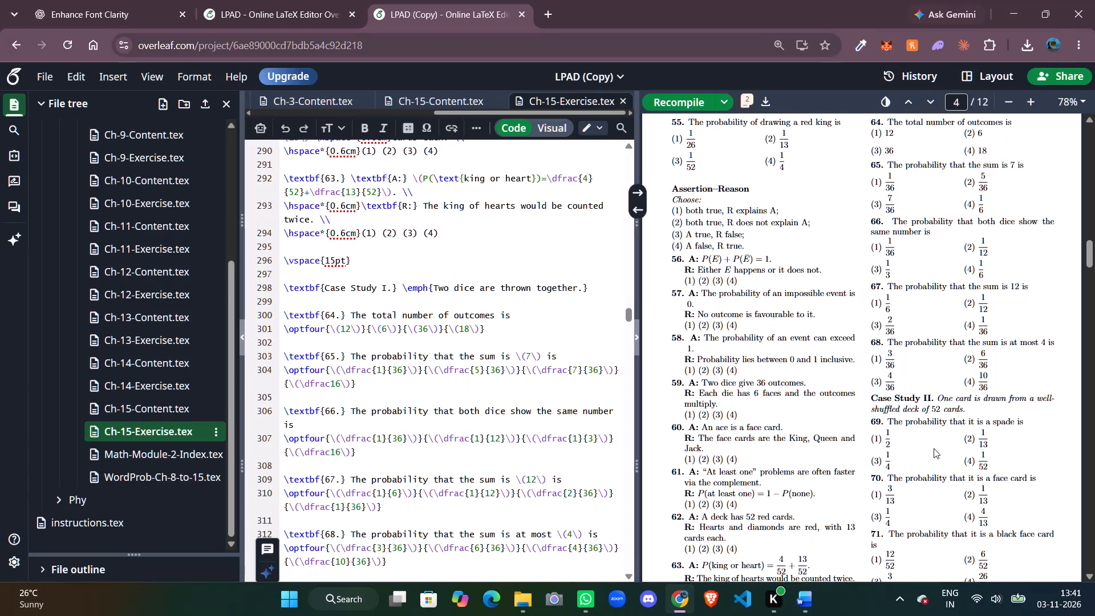
Review the compiled exercise from the Assertion–Reason questions through both case studies to the Exercise 3 Foundation Edge questions.
scroll(934, 448, "up", 1)
scroll(934, 448, "down", 2)
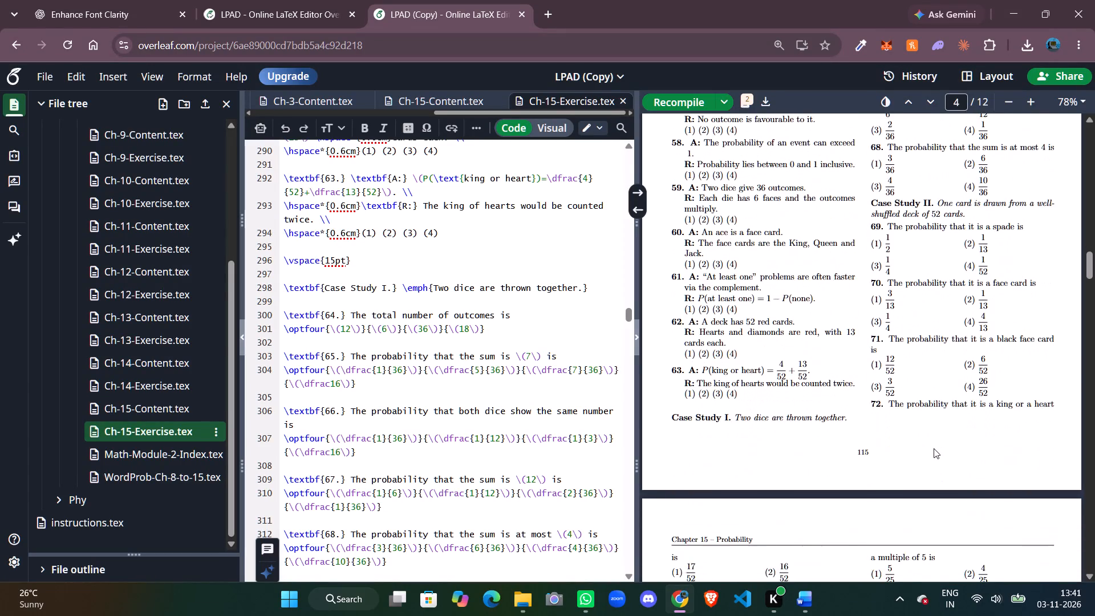
scroll(934, 448, "down", 3)
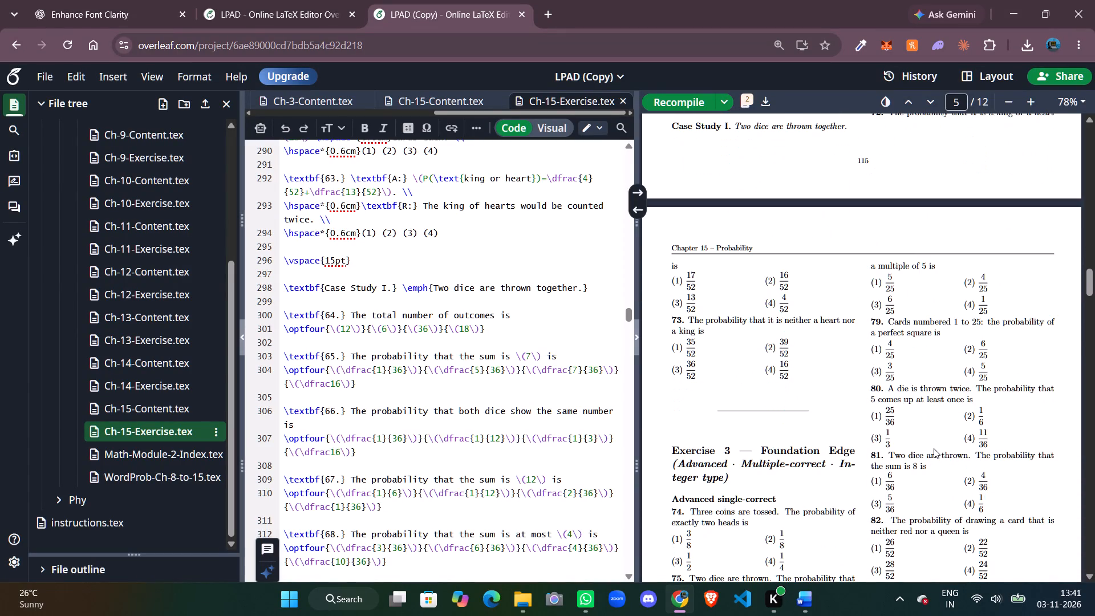
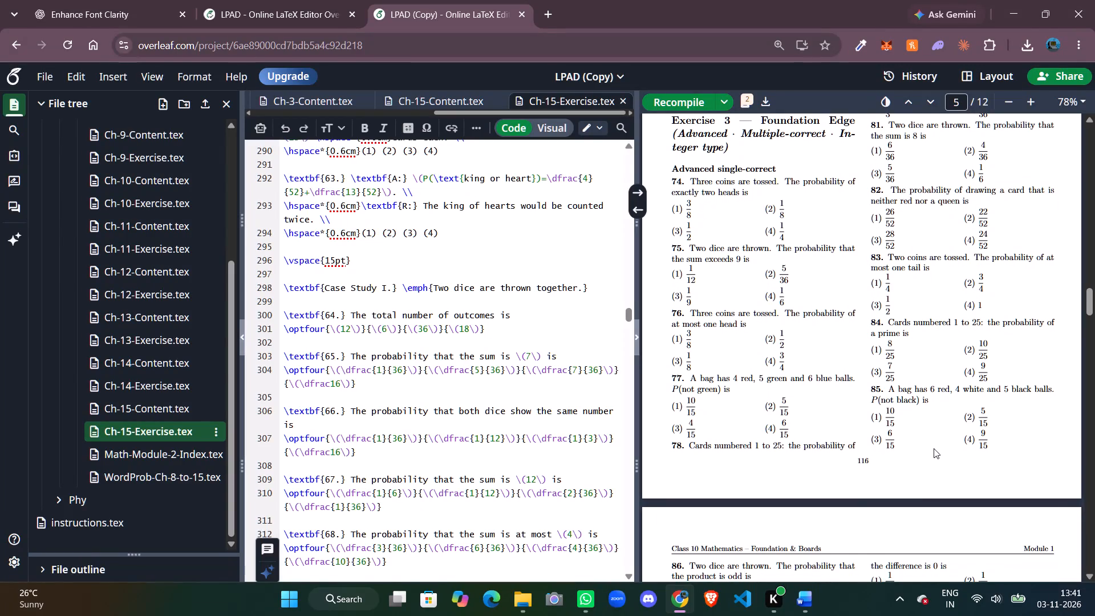
Review the advanced single-correct questions of Exercise 3, from question 74 onward, in the compiled PDF of chapter 15.
scroll(934, 448, "down", 1)
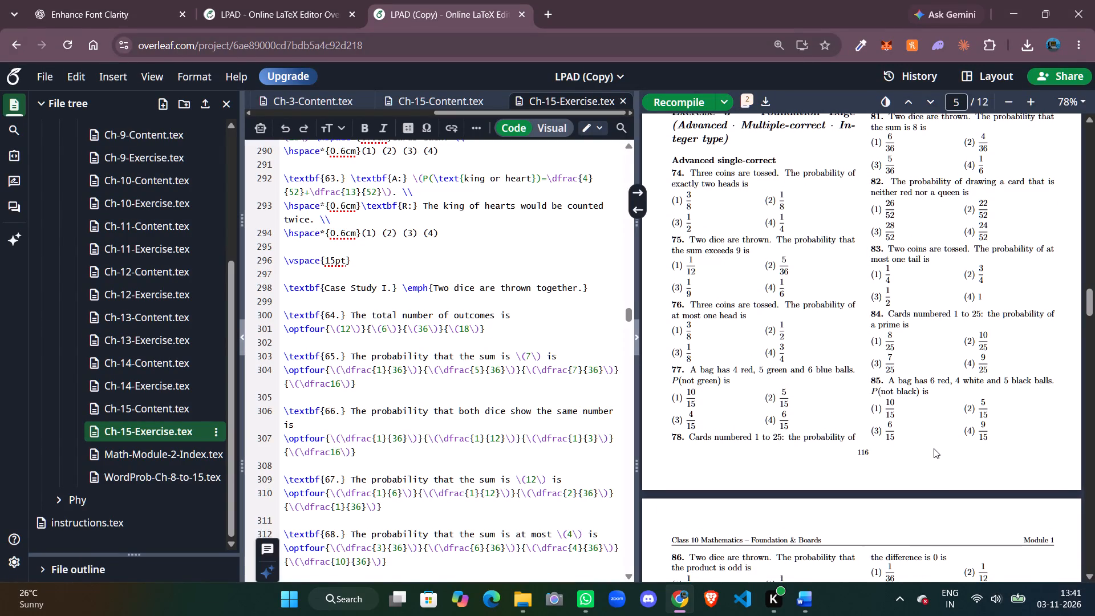
scroll(934, 448, "down", 1)
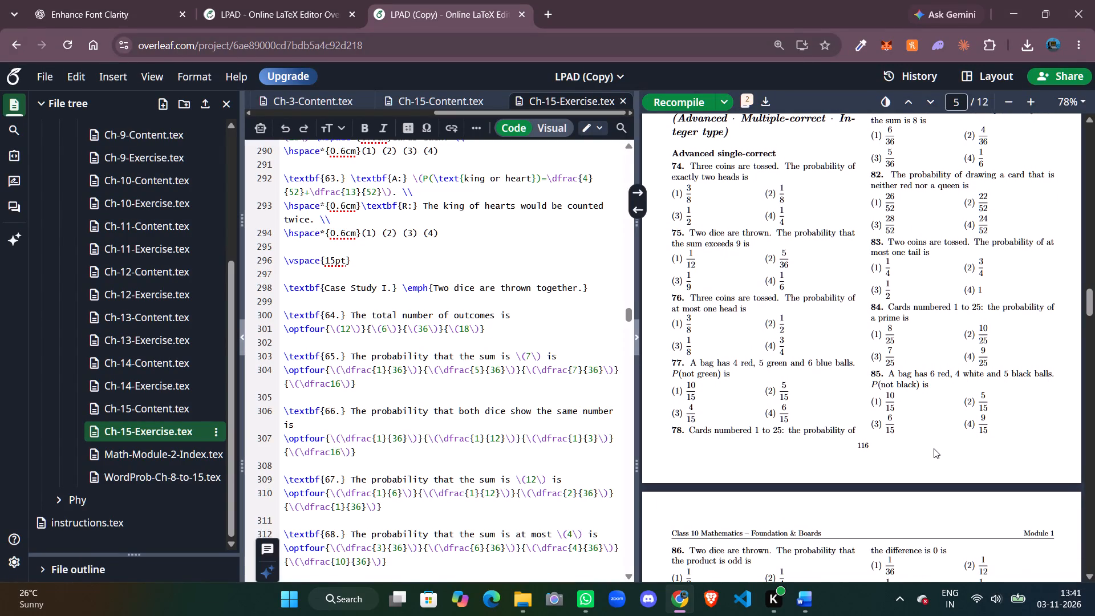
scroll(934, 448, "down", 1)
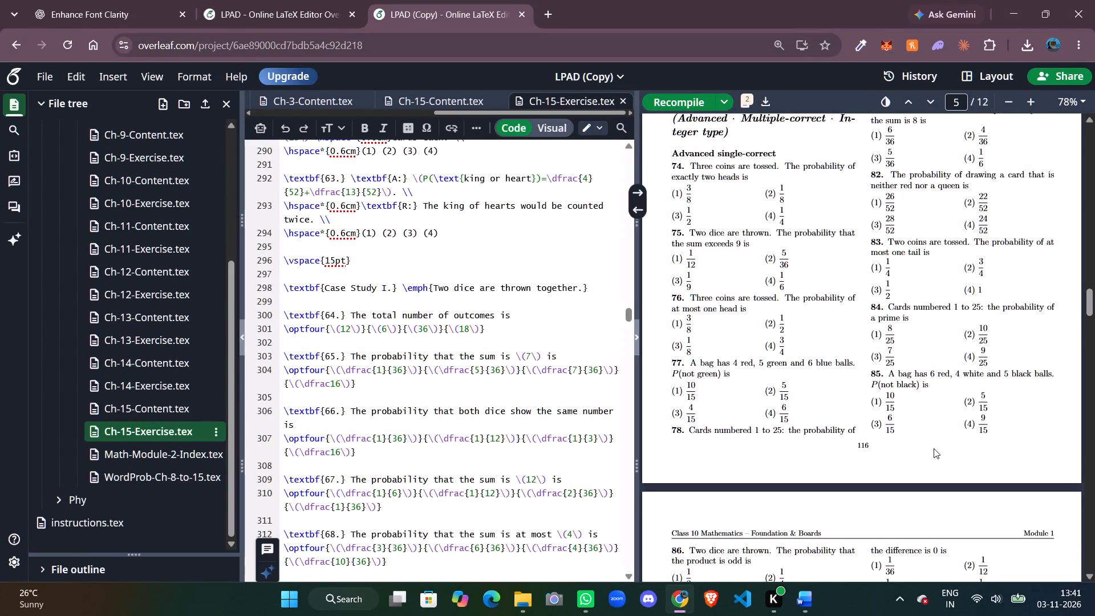
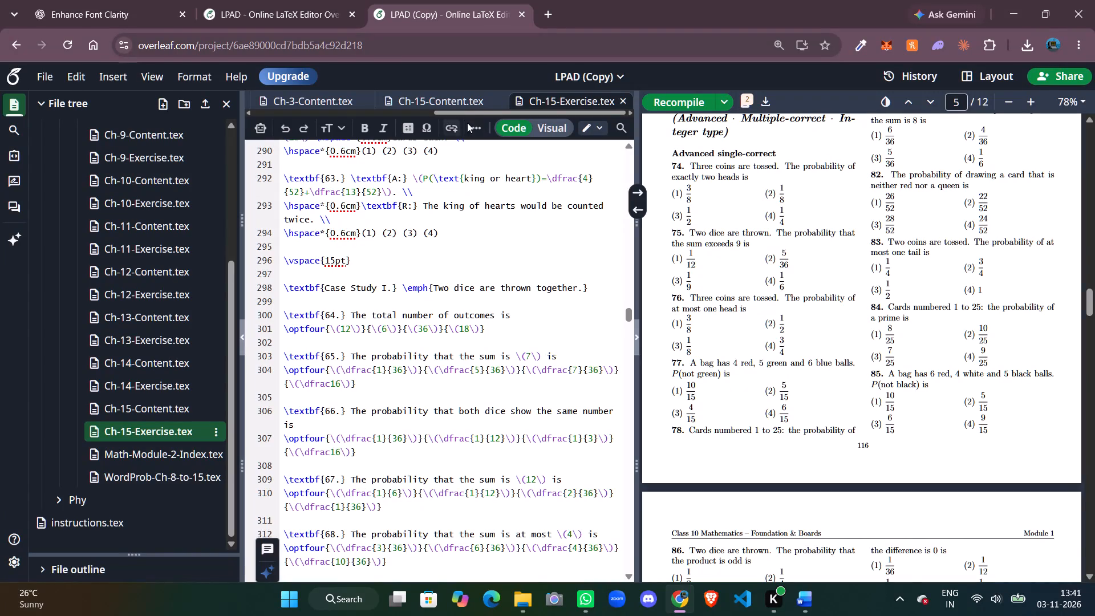
Close the open Ch-15-Content.tex file in the editor.
left_click(490, 98)
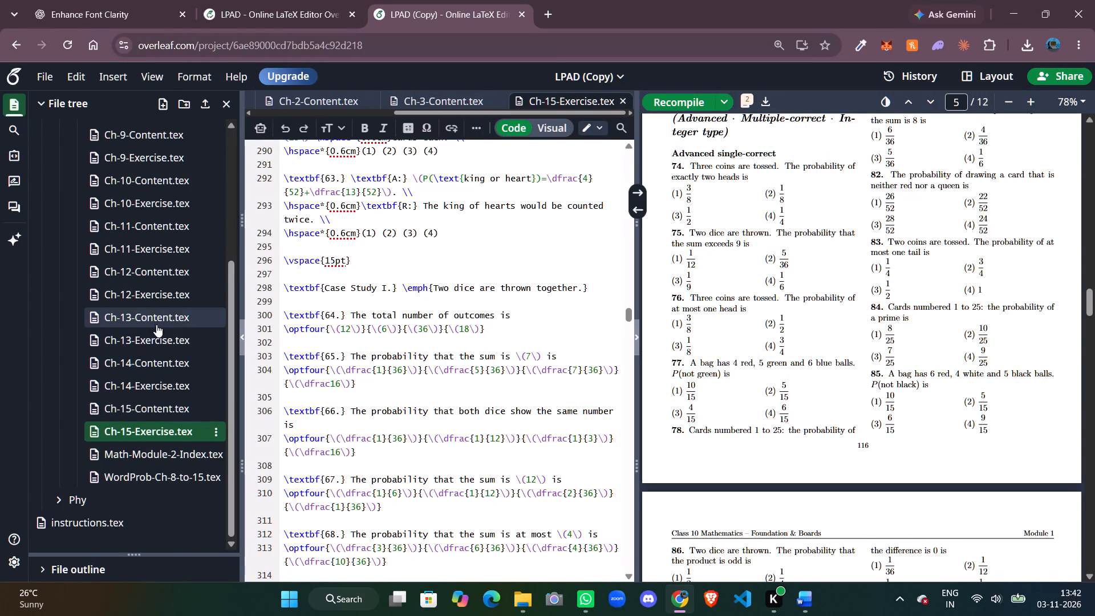
Open Ch-13-Content.tex, look through its preamble and header definitions, and recompile the chapter 13 document.
left_click(155, 323)
scroll(354, 299, "up", 3)
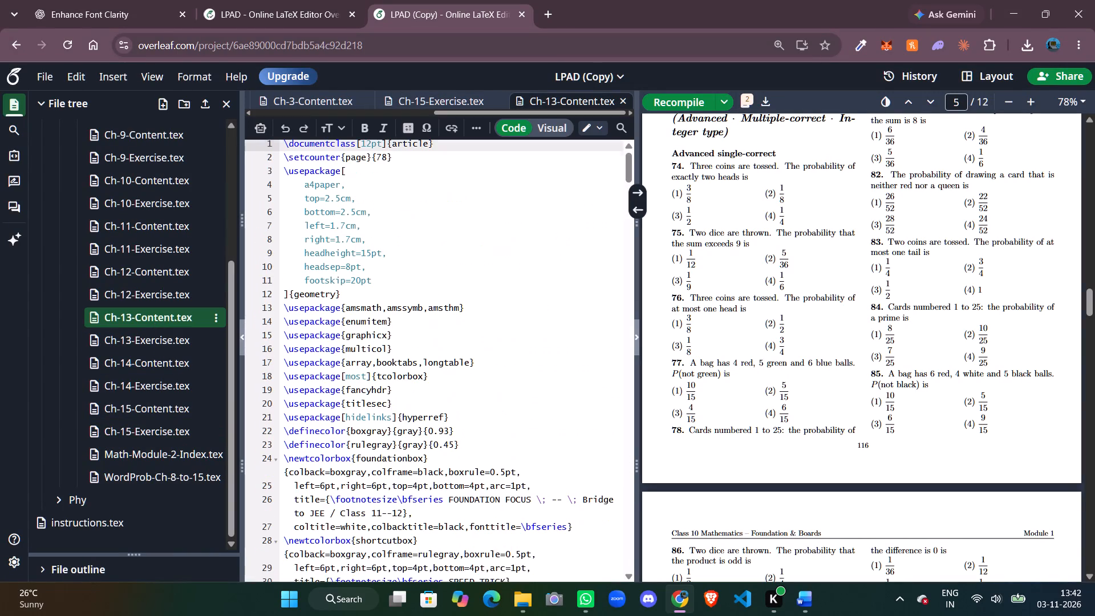
scroll(354, 299, "up", 7)
scroll(354, 299, "down", 3)
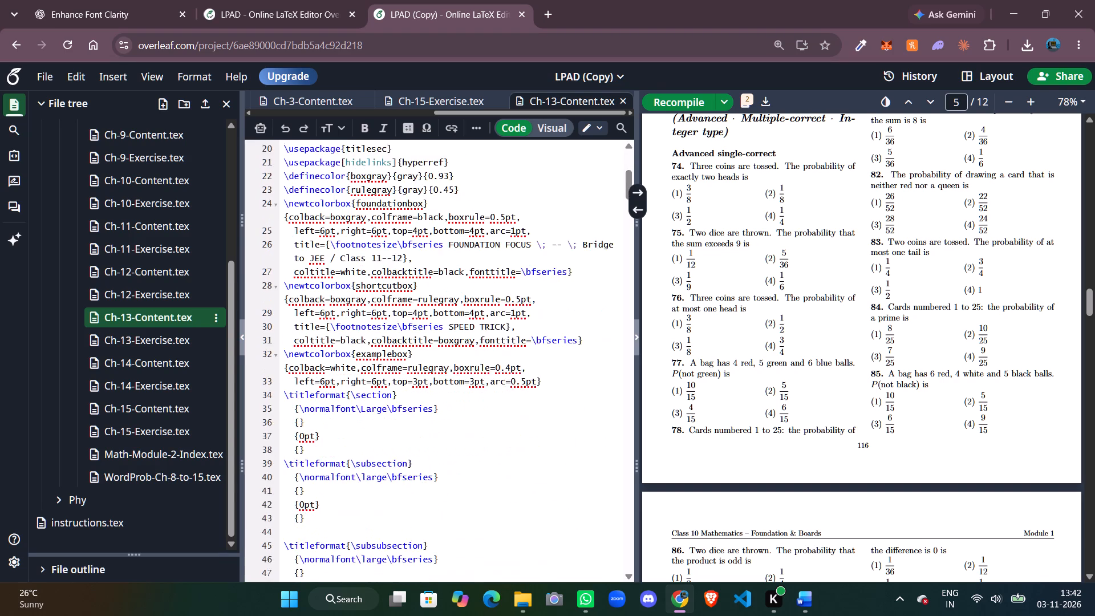
scroll(354, 299, "down", 2)
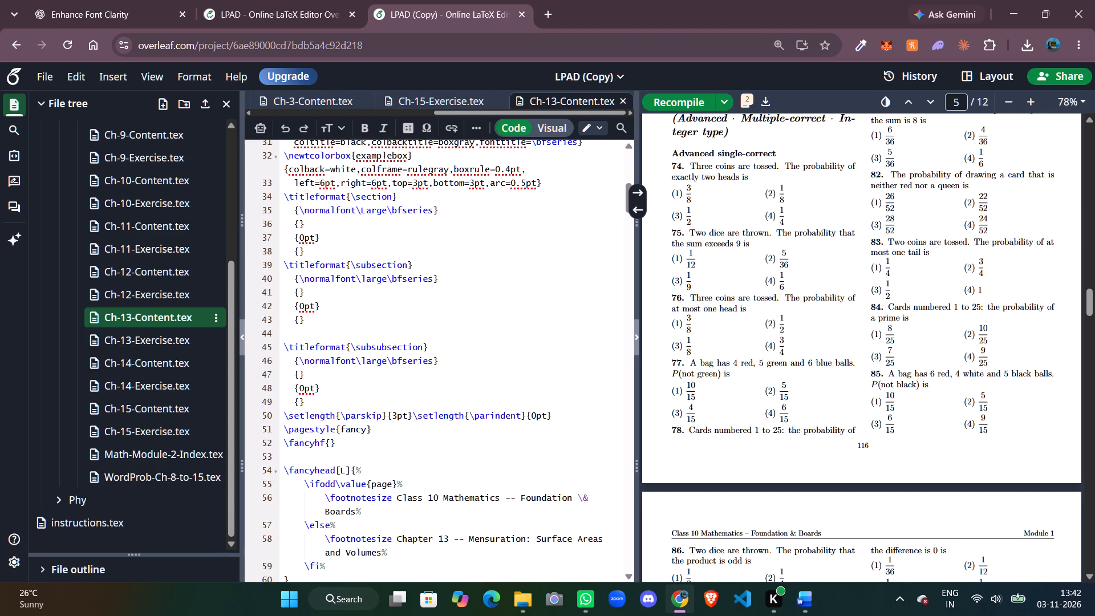
key("ctrl+s")
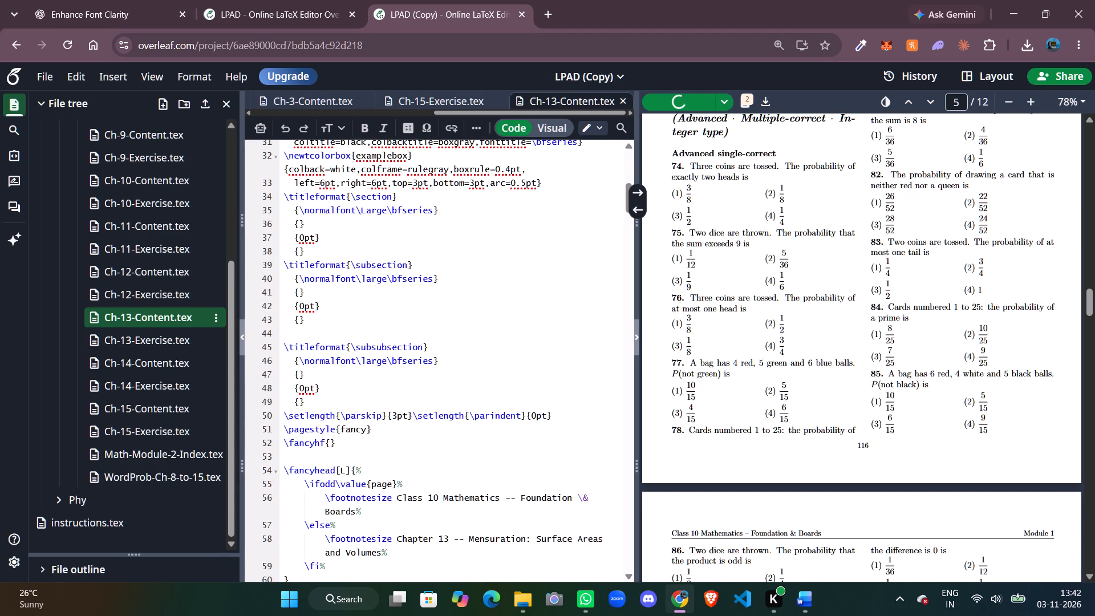
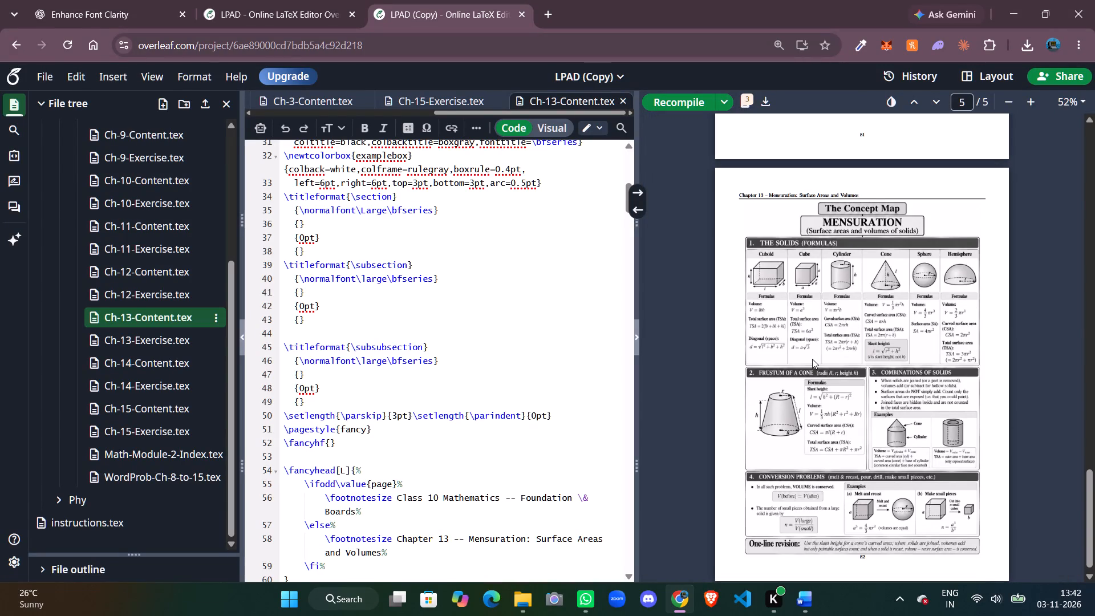
Review the compiled chapter 13 PDF, Mensuration: Surface Areas and Volumes, from its opening page through the graded illustrative examples.
scroll(812, 359, "up", 17)
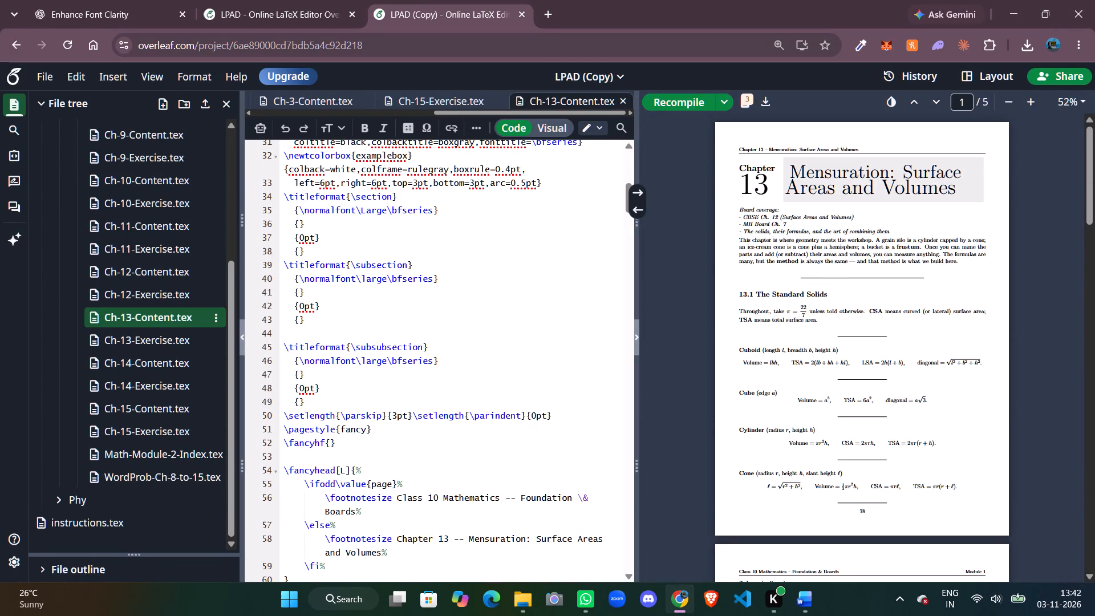
scroll(869, 451, "down", 4)
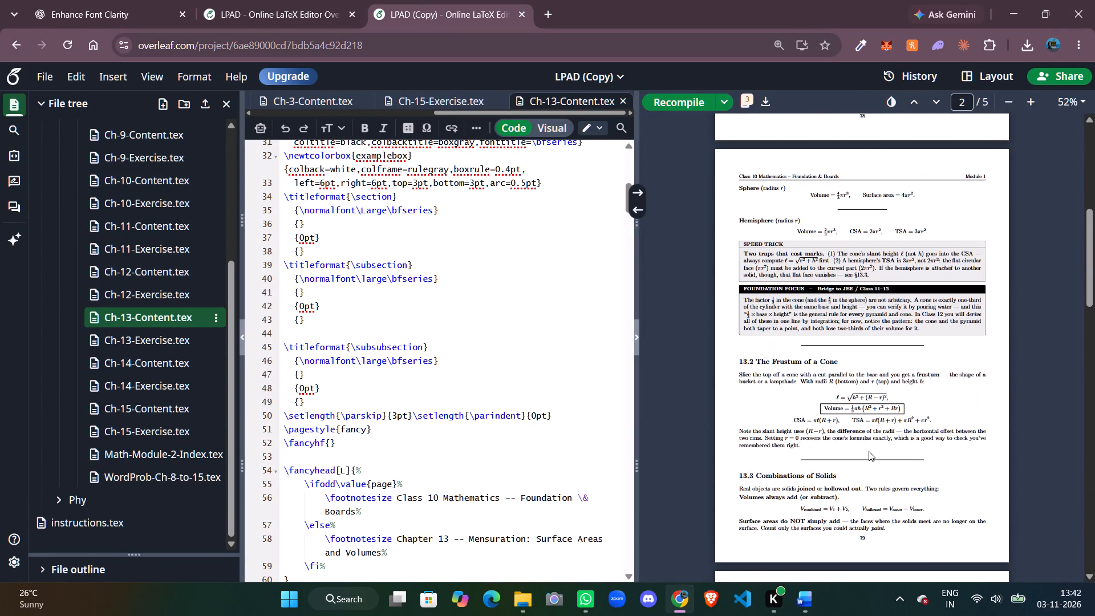
scroll(869, 451, "down", 14)
scroll(869, 451, "up", 8)
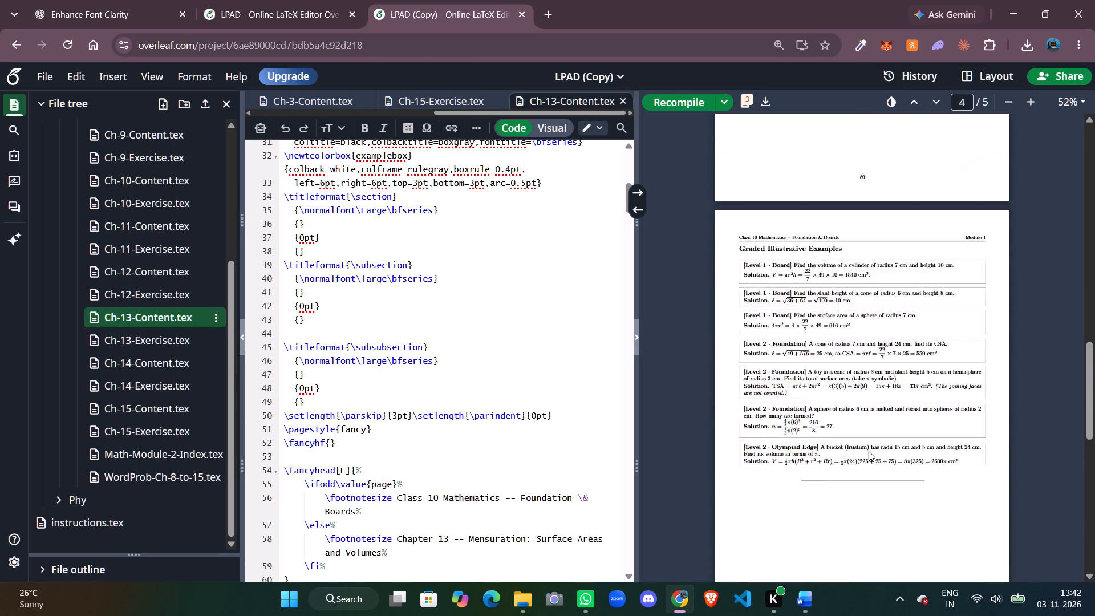
Switch from the LaTeX project to the WhatsApp window.
key("alt+Tab")
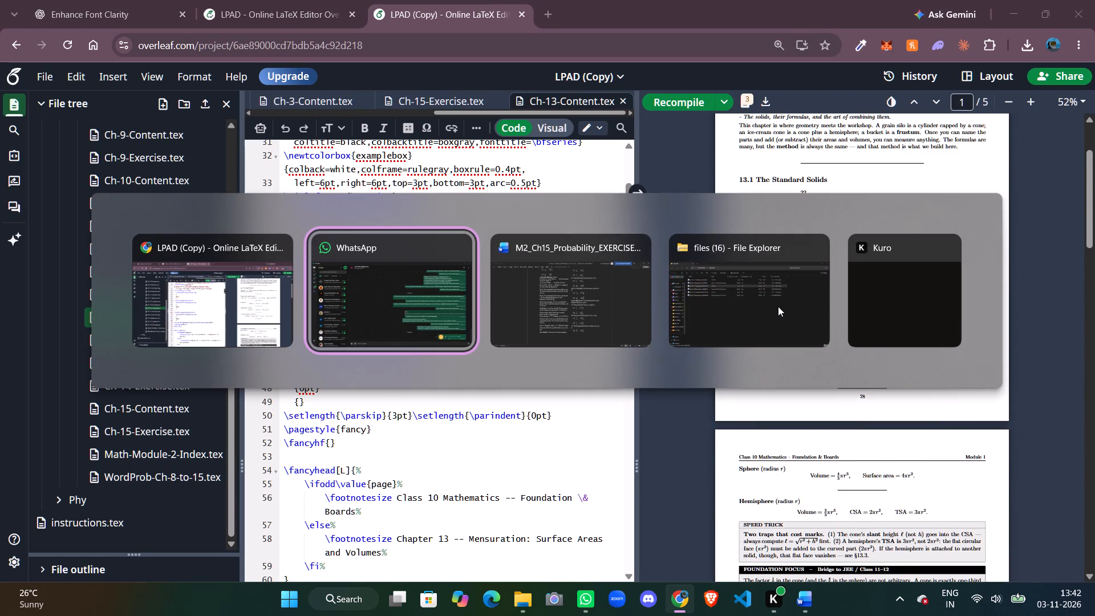
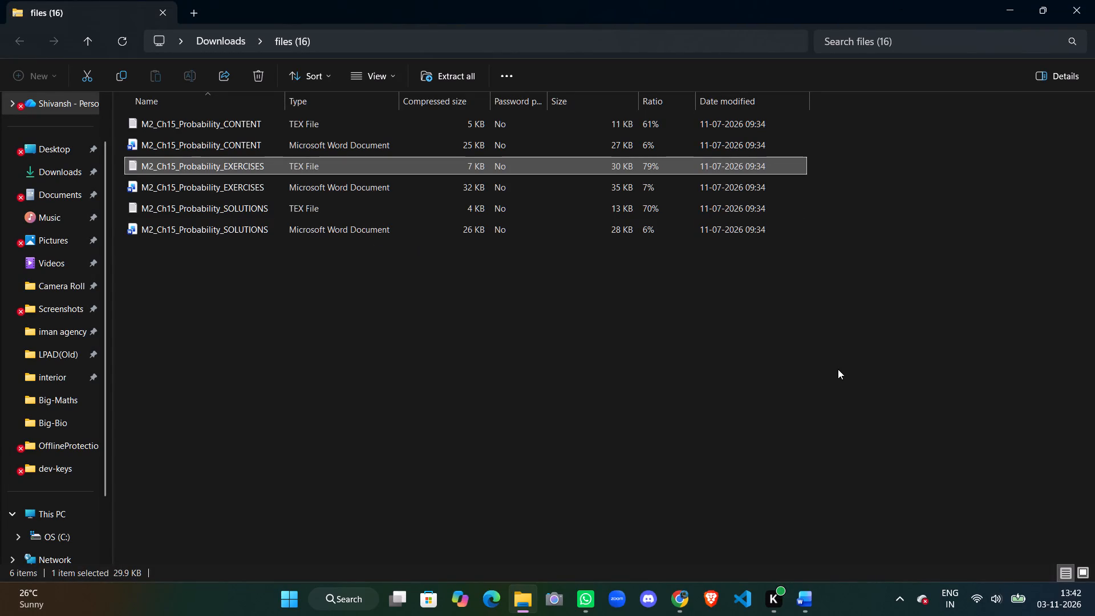
Switch back to the Overleaf project and place the cursor on the blank line before the subsubsection title format in Ch-13-Content.tex.
key("alt+Tab")
key("alt+Tab")
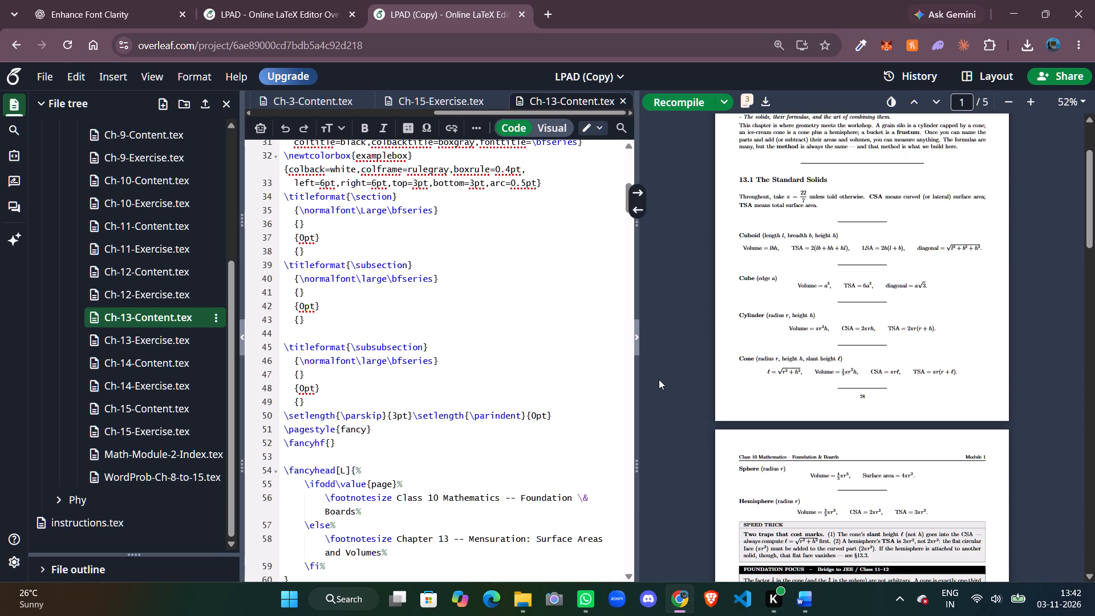
left_click(445, 358)
left_click(406, 337)
Examine the heading, header, footer and Unicode character definitions in the preamble of Ch-13-Content.tex.
scroll(417, 368, "up", 3)
scroll(417, 371, "down", 2)
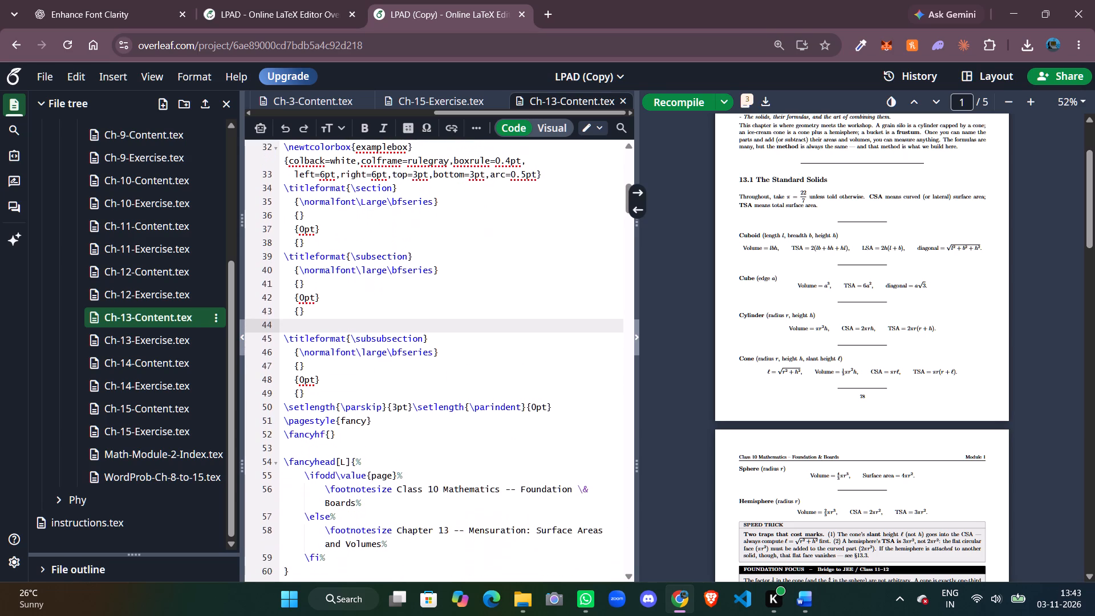
scroll(417, 371, "down", 1)
scroll(417, 371, "up", 1)
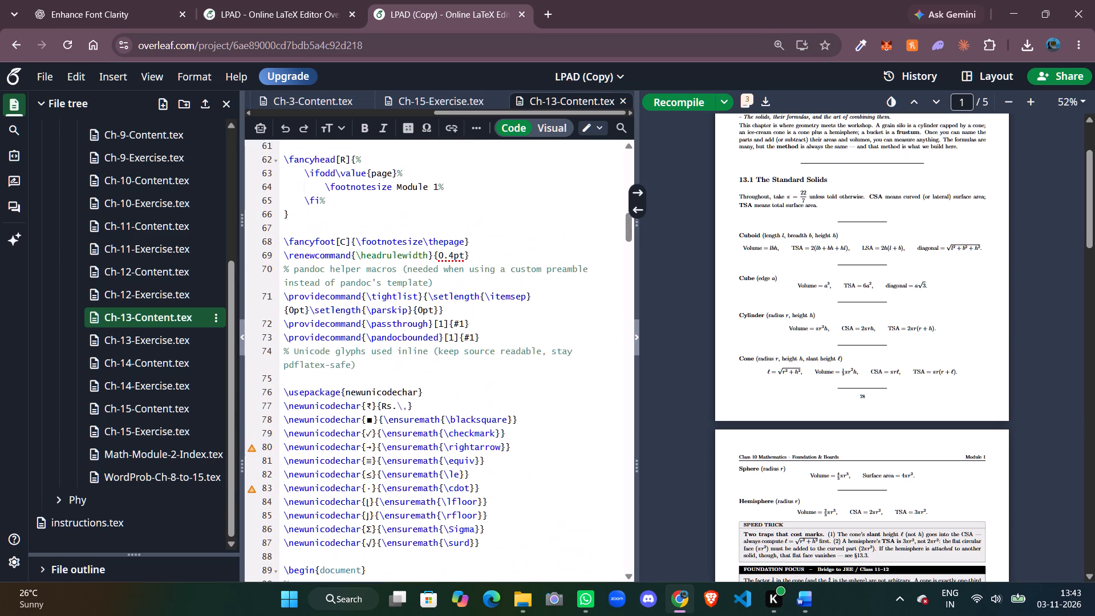
scroll(417, 371, "down", 2)
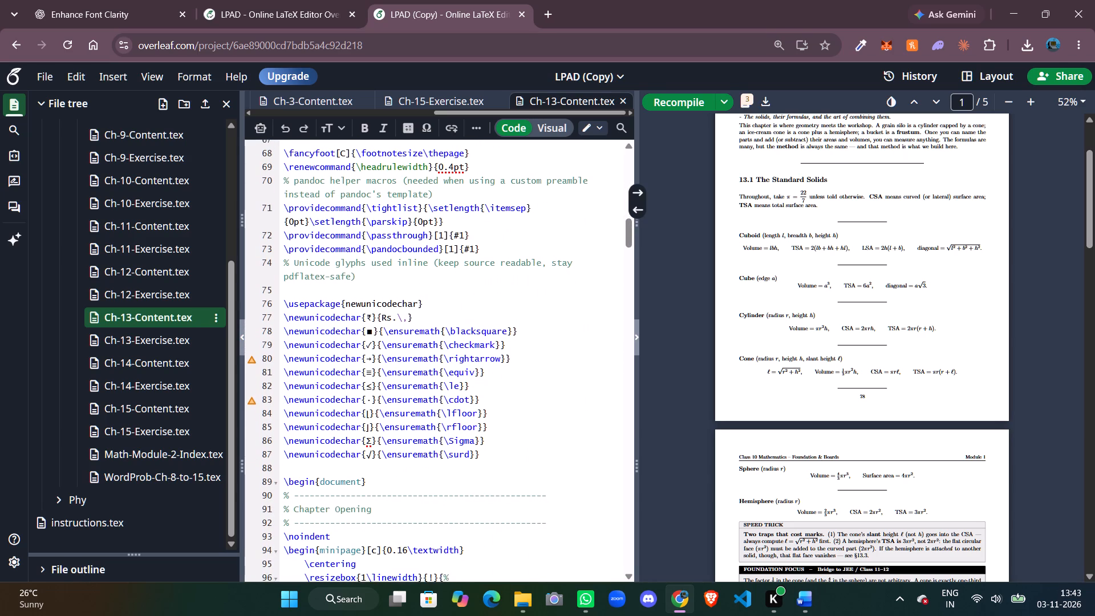
scroll(417, 371, "down", 2)
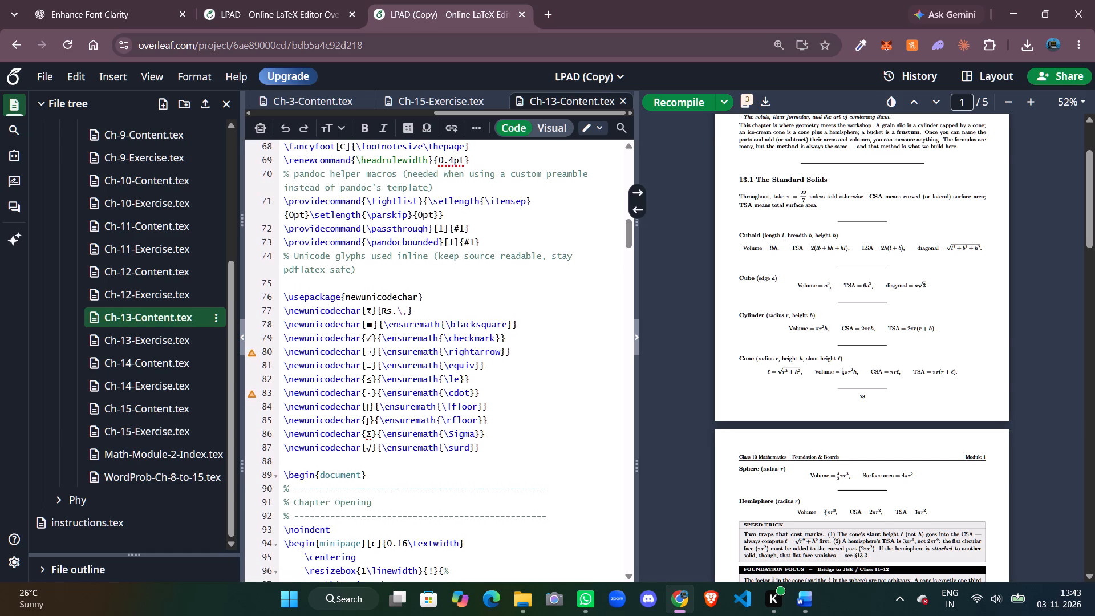
scroll(417, 371, "down", 1)
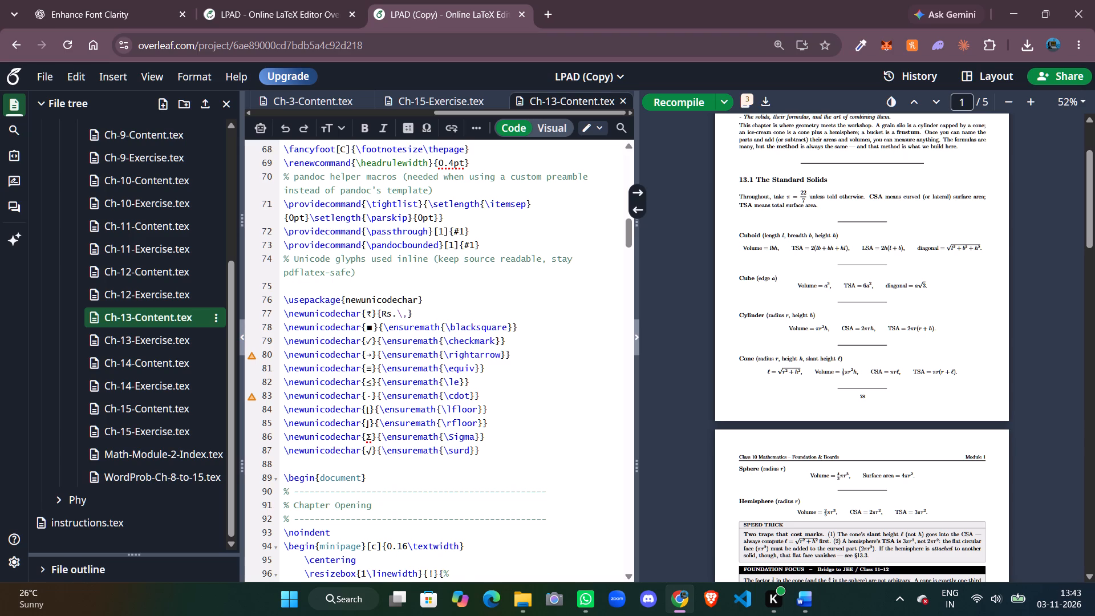
left_click(306, 282)
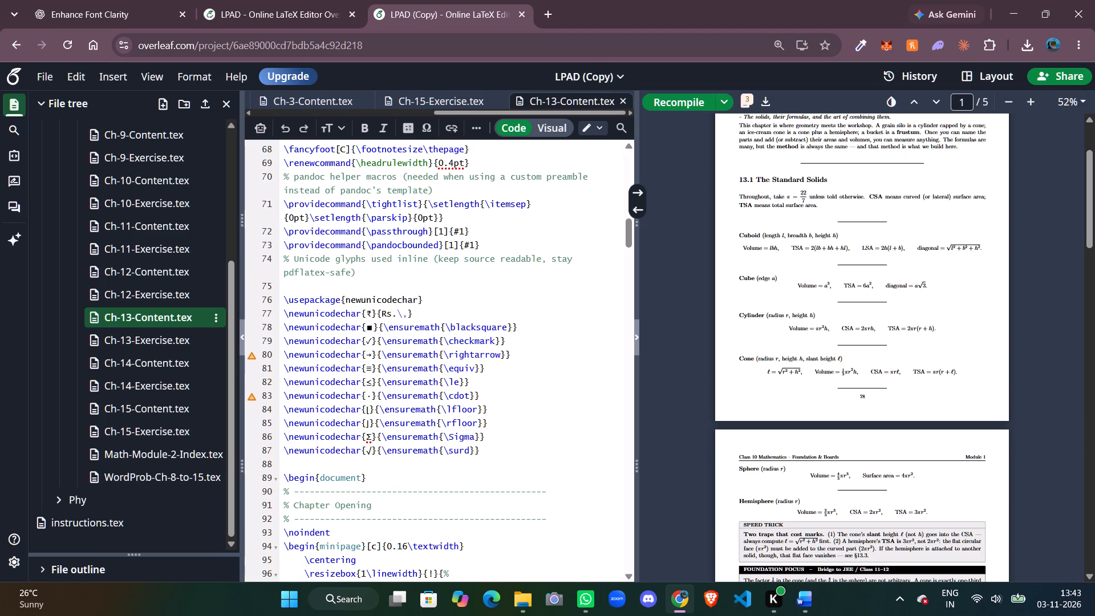
left_click(306, 282)
left_click(305, 284)
key("alt+Tab")
key("alt+Tab")
Open Ch-12-Content.tex, close the chapter 13 content file, and recompile the chapter 12 document.
left_click(155, 271)
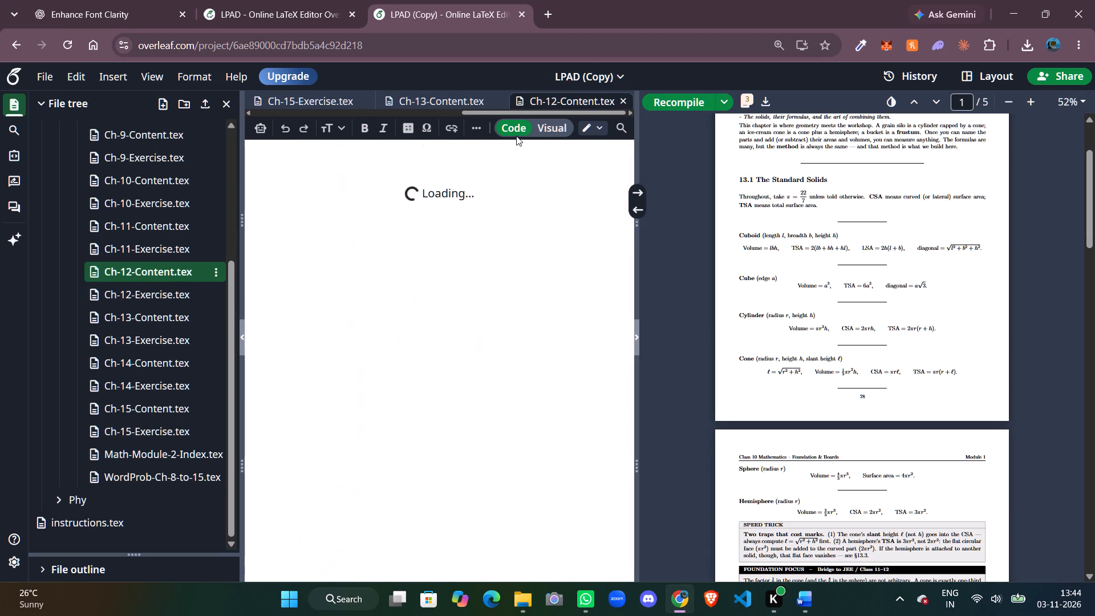
left_click(494, 99)
left_click(473, 278)
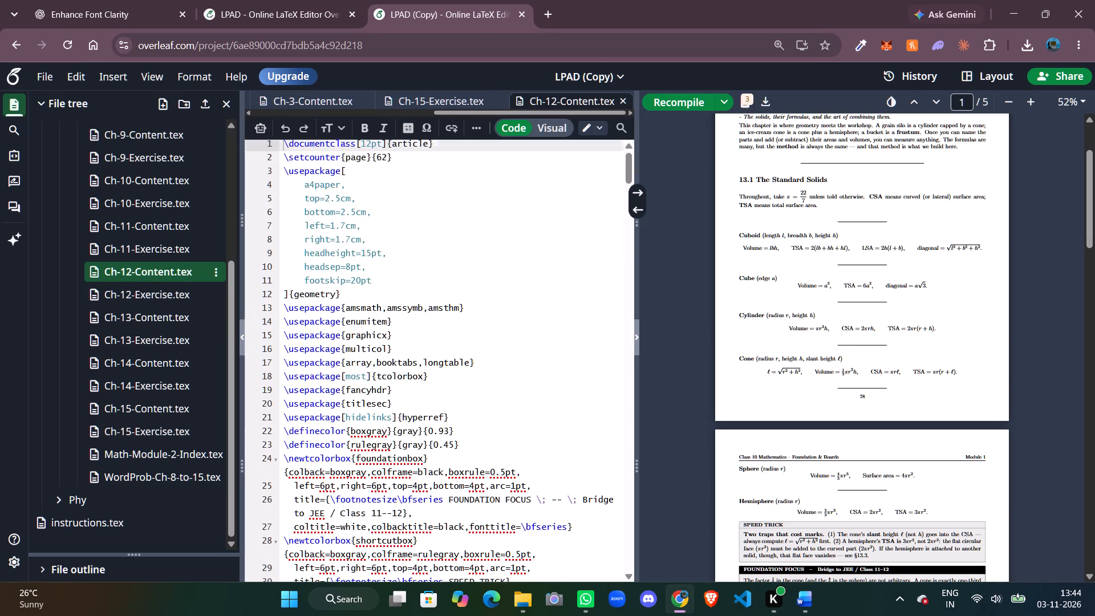
key("ctrl+s")
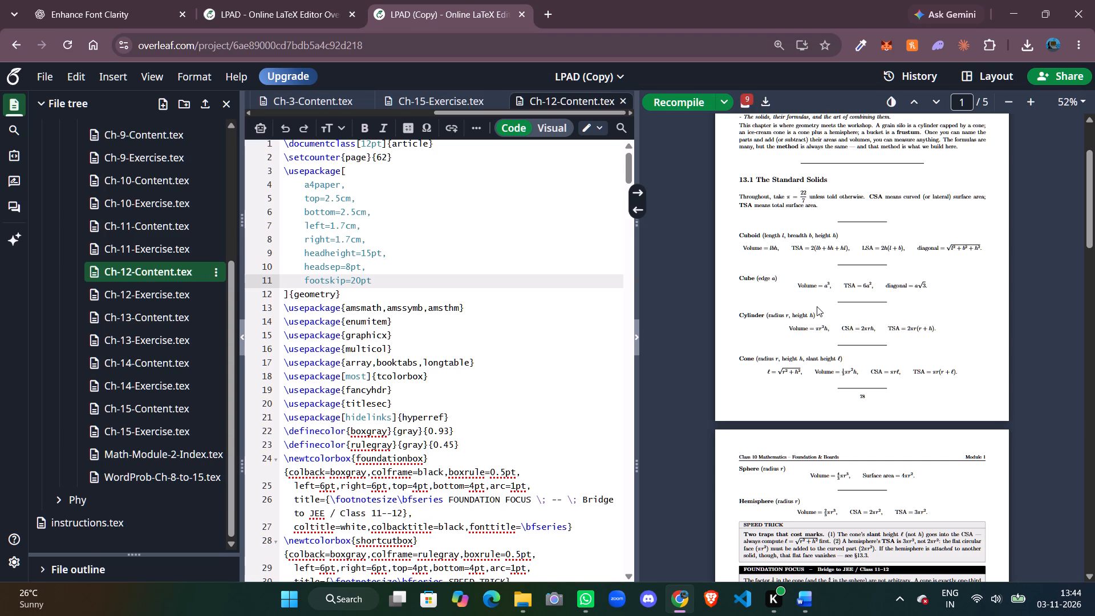
Review the compiled chapter 12 pages from the opening sections through the graded examples to the concept map.
scroll(817, 306, "up", 4)
scroll(817, 306, "down", 2)
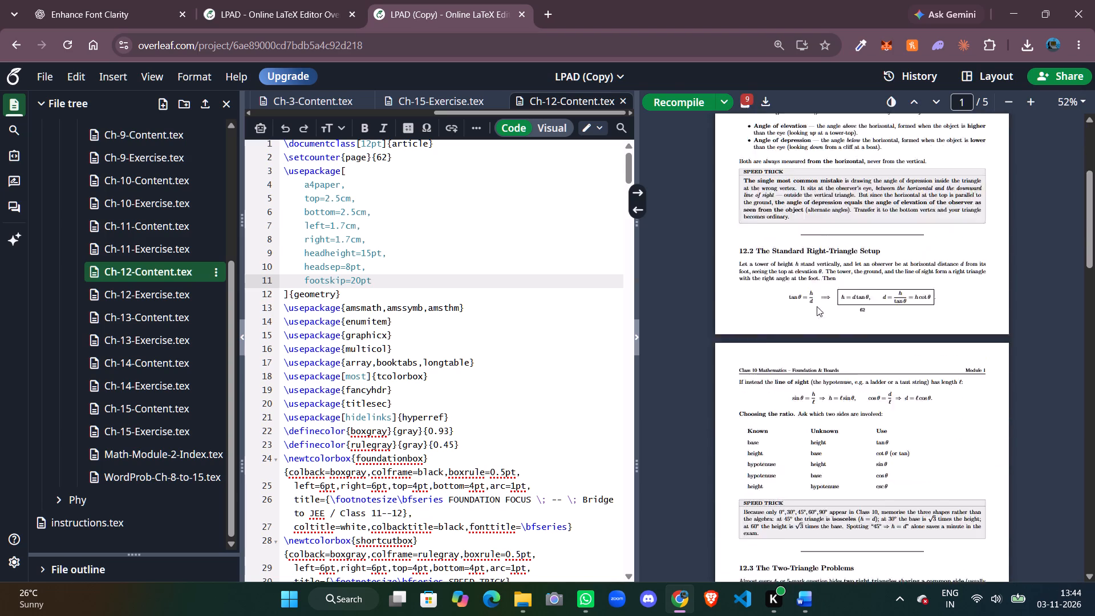
scroll(817, 306, "down", 8)
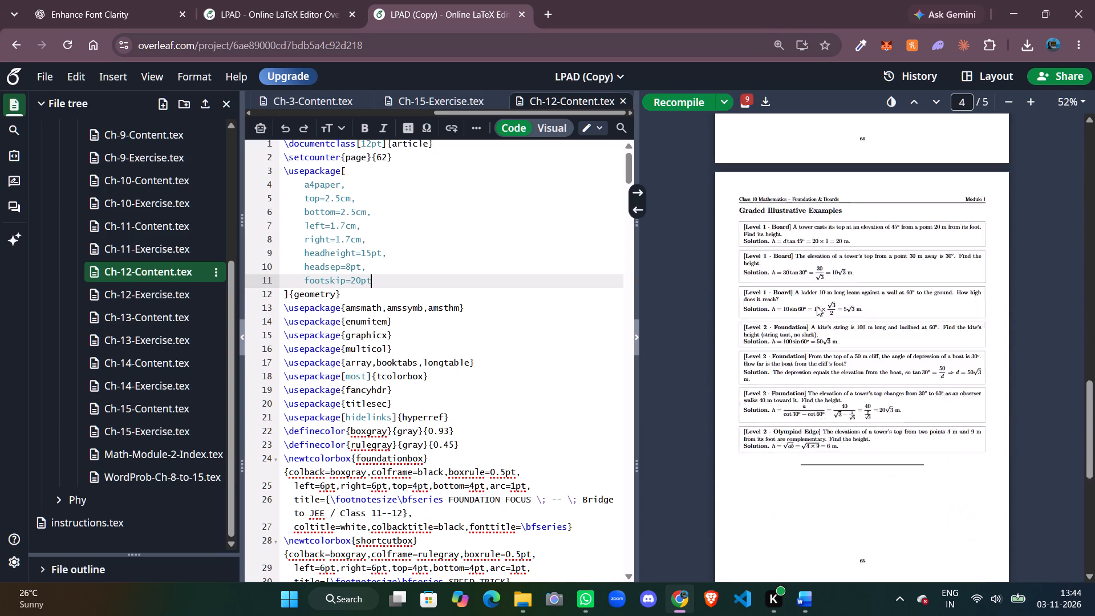
scroll(817, 306, "down", 1)
scroll(817, 306, "up", 3)
scroll(817, 306, "down", 4)
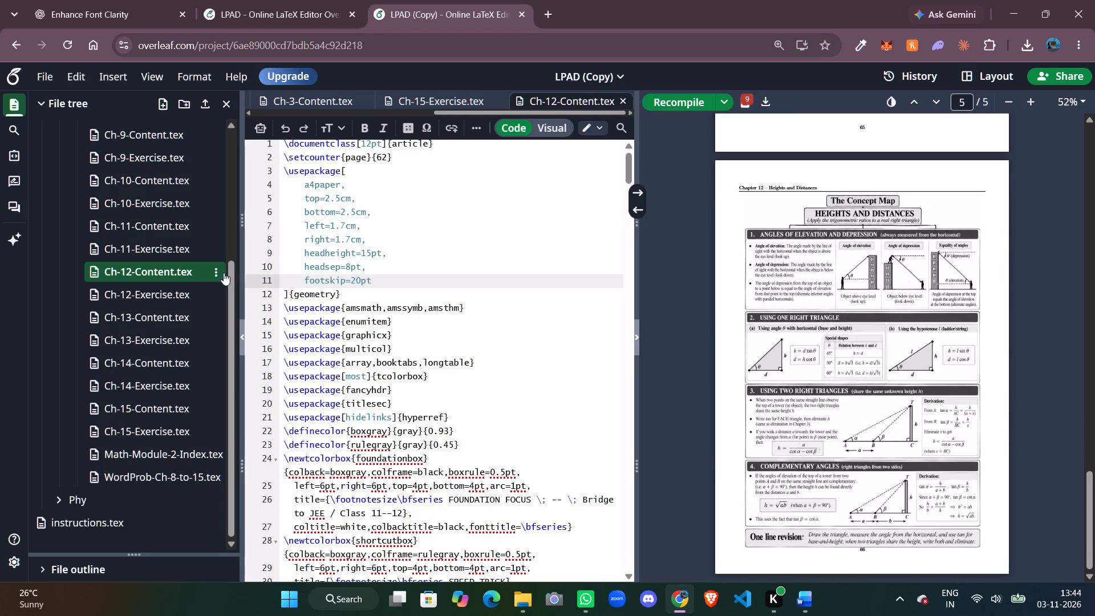
Open Ch-11-Content.tex, close the chapter 12 content file, and recompile the chapter 11 document.
left_click(143, 225)
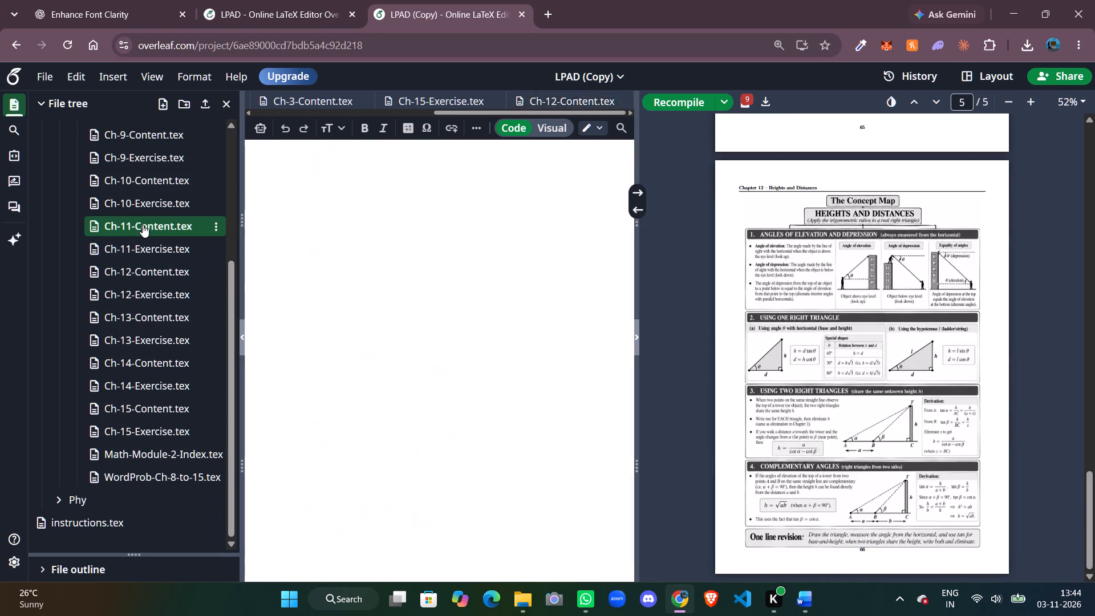
left_click(488, 102)
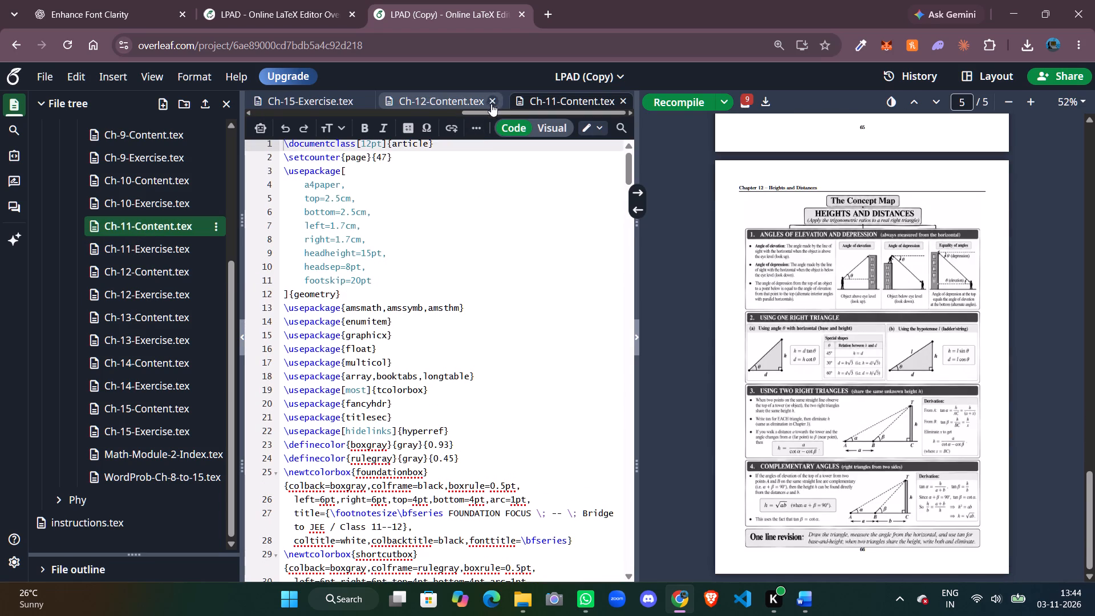
left_click(490, 342)
key("ctrl+s")
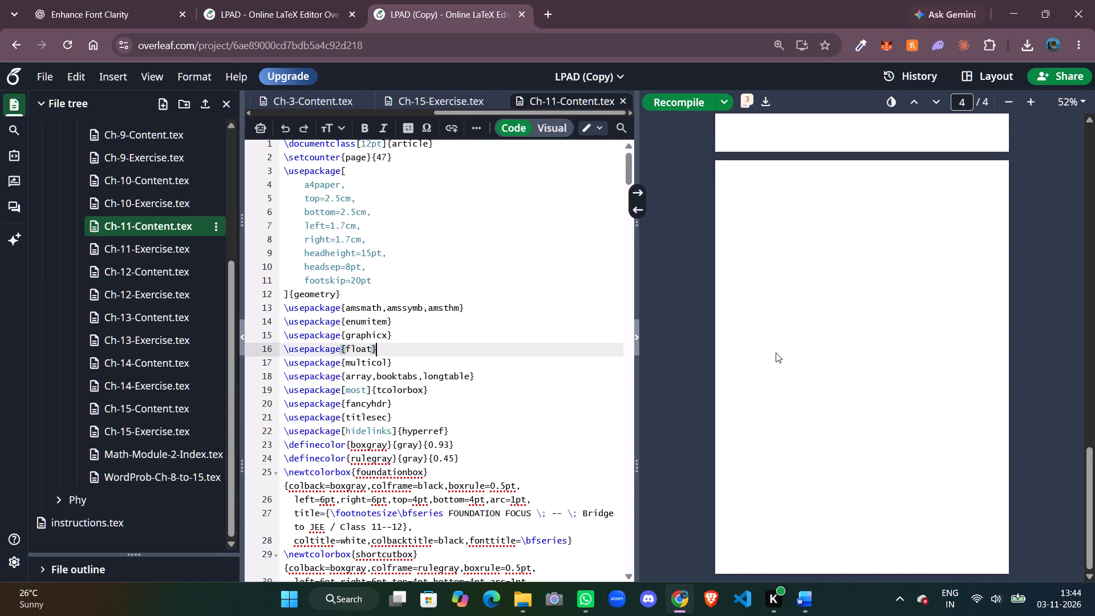
Review the compiled chapter 11 pages from the chapter opening to the trigonometry concept map.
scroll(890, 359, "up", 16)
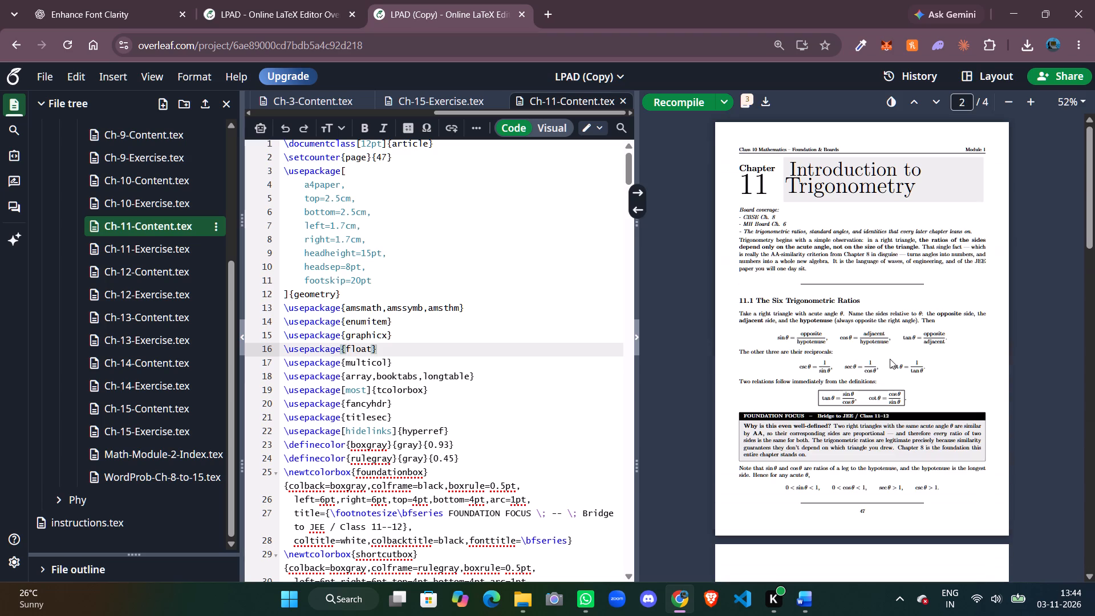
scroll(894, 326, "down", 3)
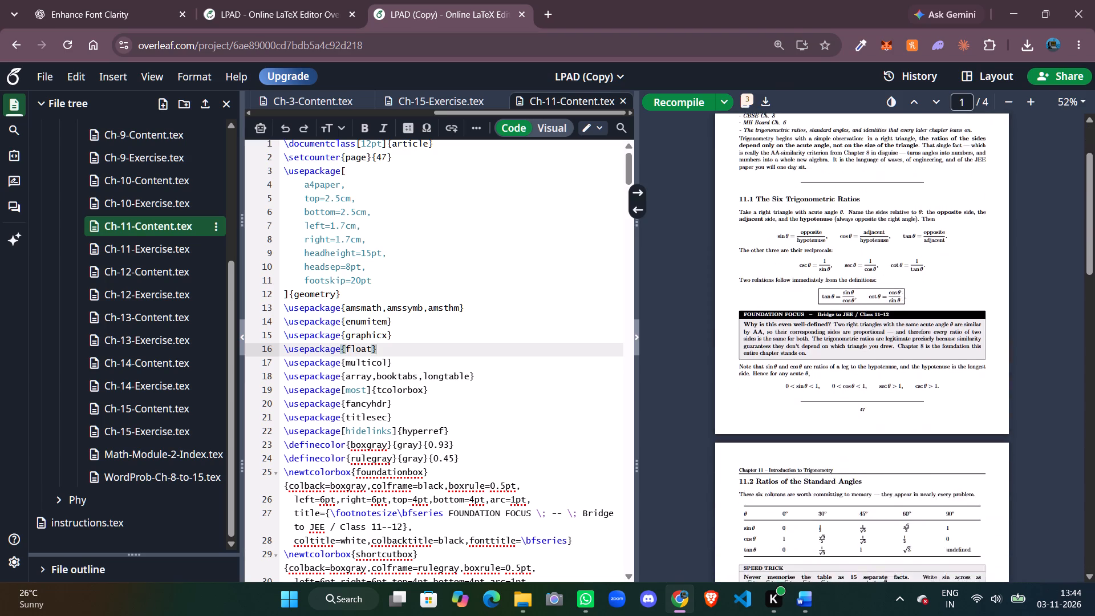
scroll(899, 292, "down", 5)
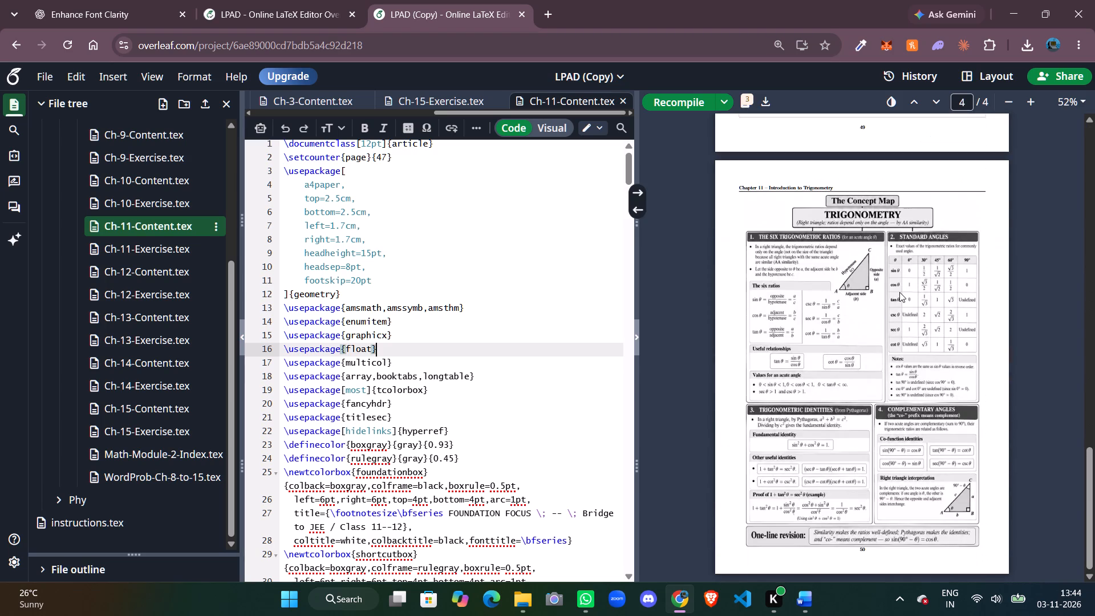
Open Ch-10-Content.tex, close the chapter 11 content file, and recompile the chapter 10 document.
left_click(151, 186)
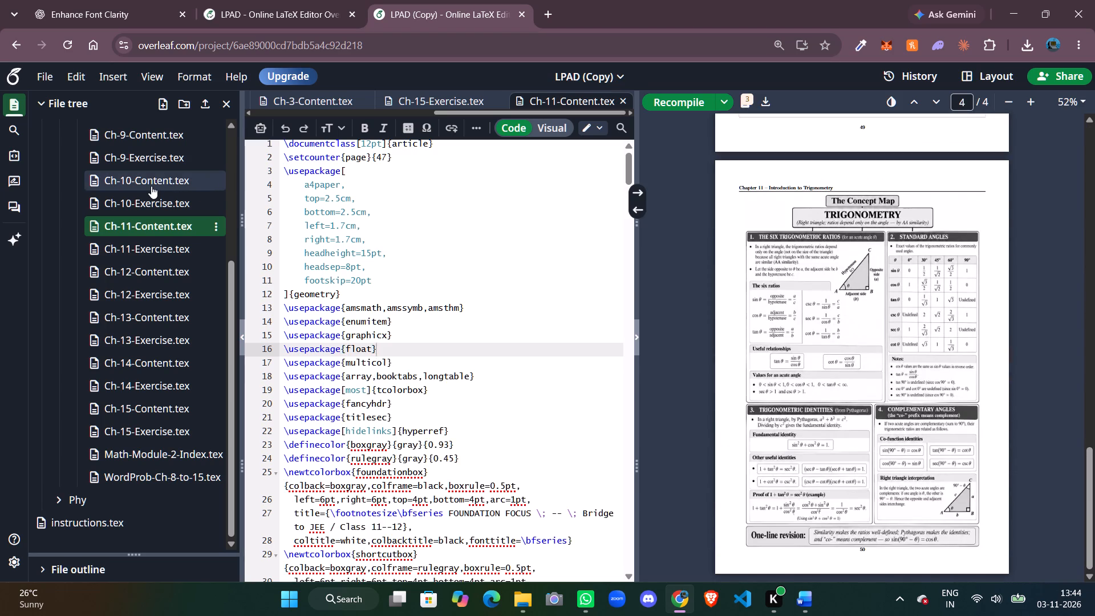
left_click(490, 99)
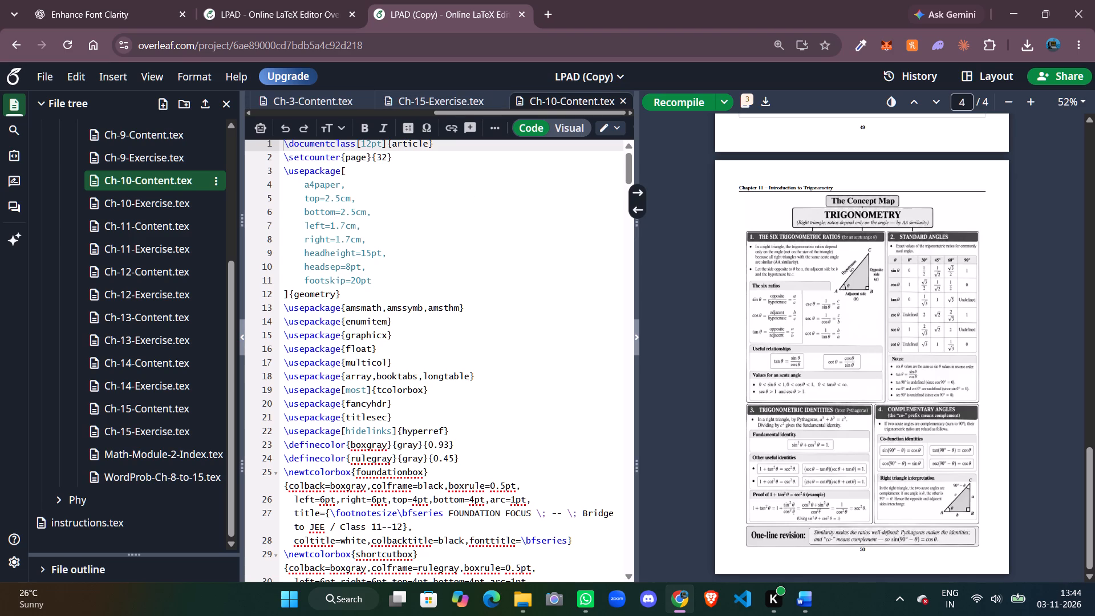
left_click(447, 415)
key("ctrl+s")
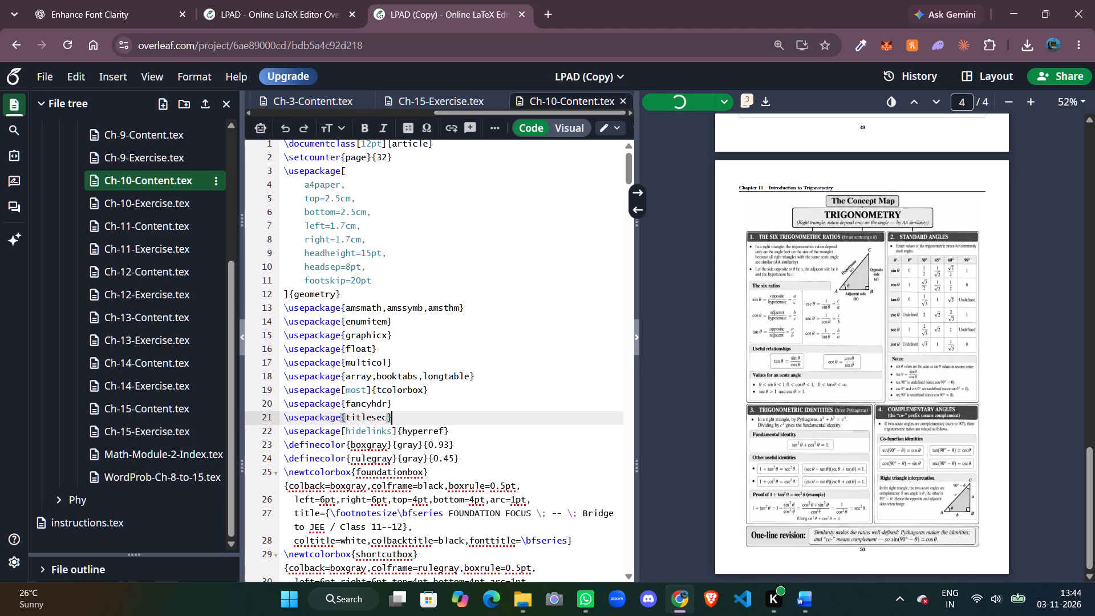
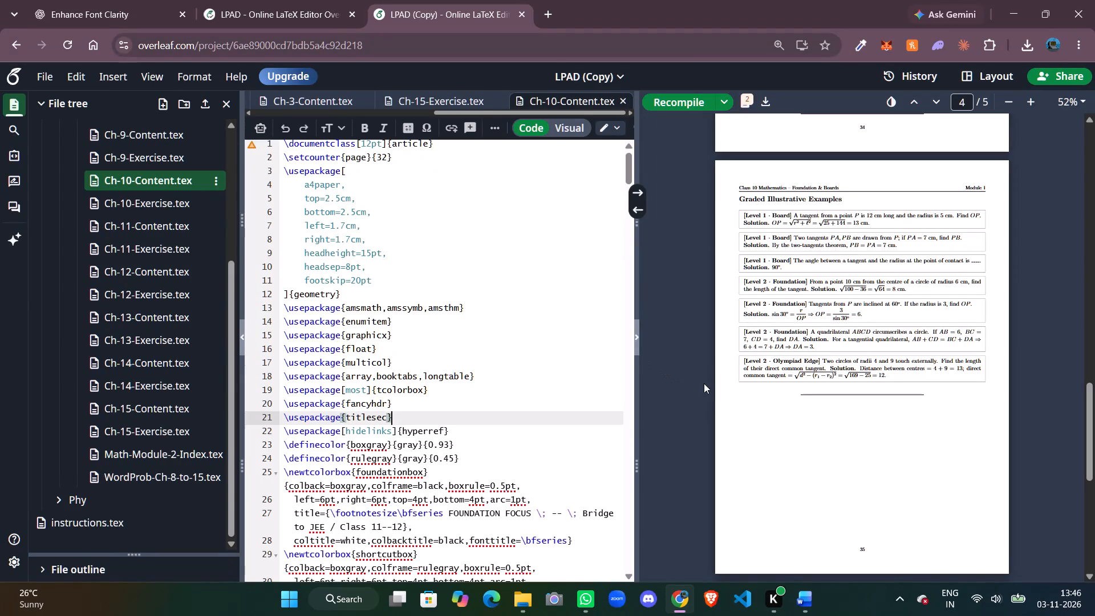
Review the compiled chapter 10 Circles pages from the chapter opening through the tangent theorems to the touching circles and chords section.
left_click(543, 380)
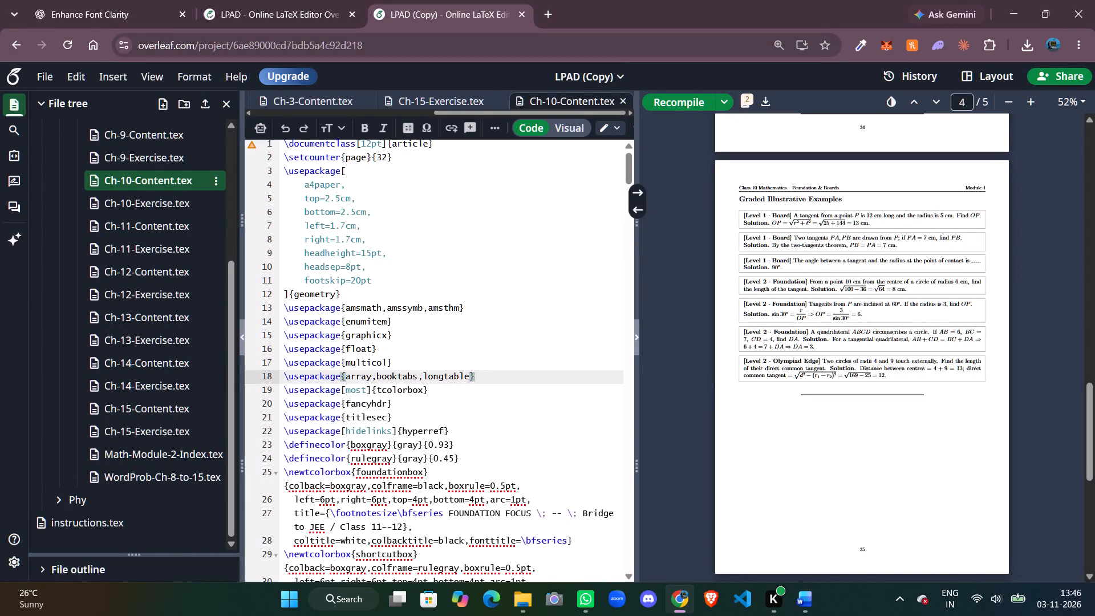
scroll(822, 296, "up", 5)
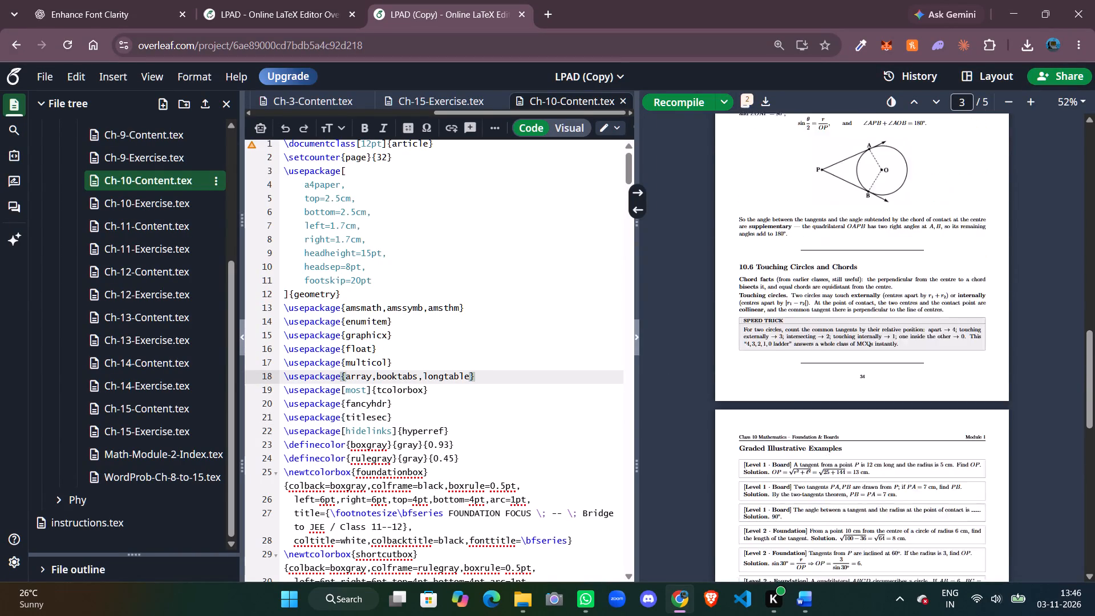
scroll(822, 296, "up", 8)
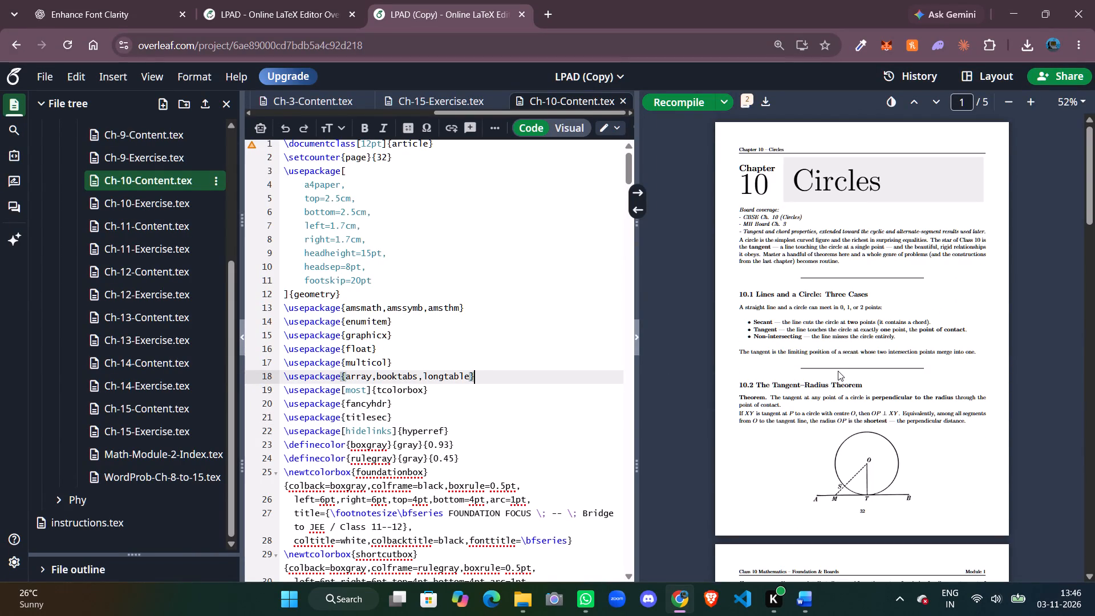
scroll(838, 371, "down", 3)
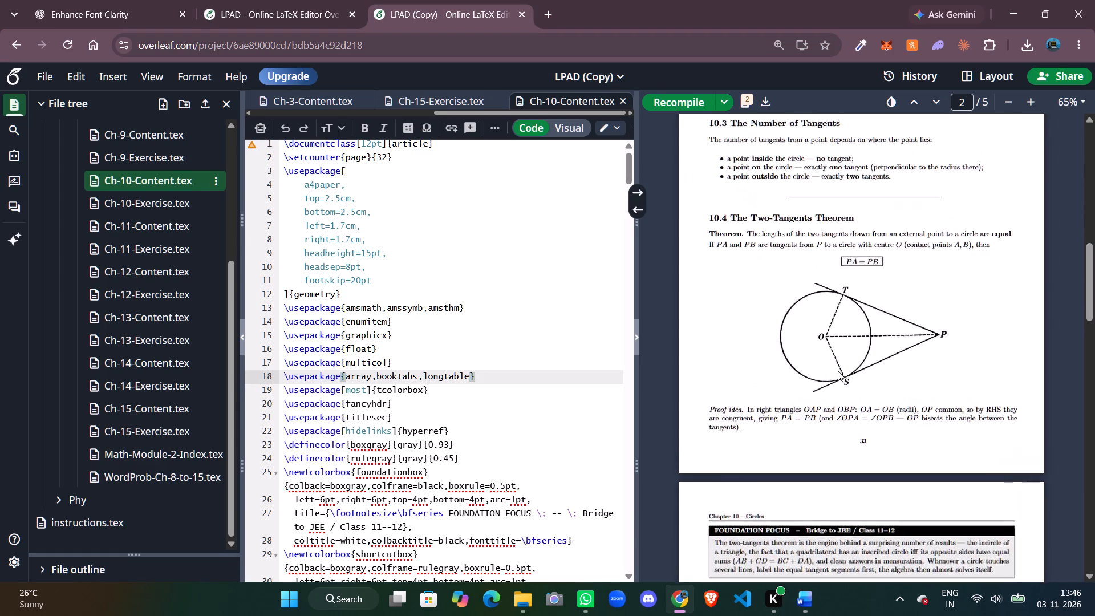
scroll(838, 371, "down", 4)
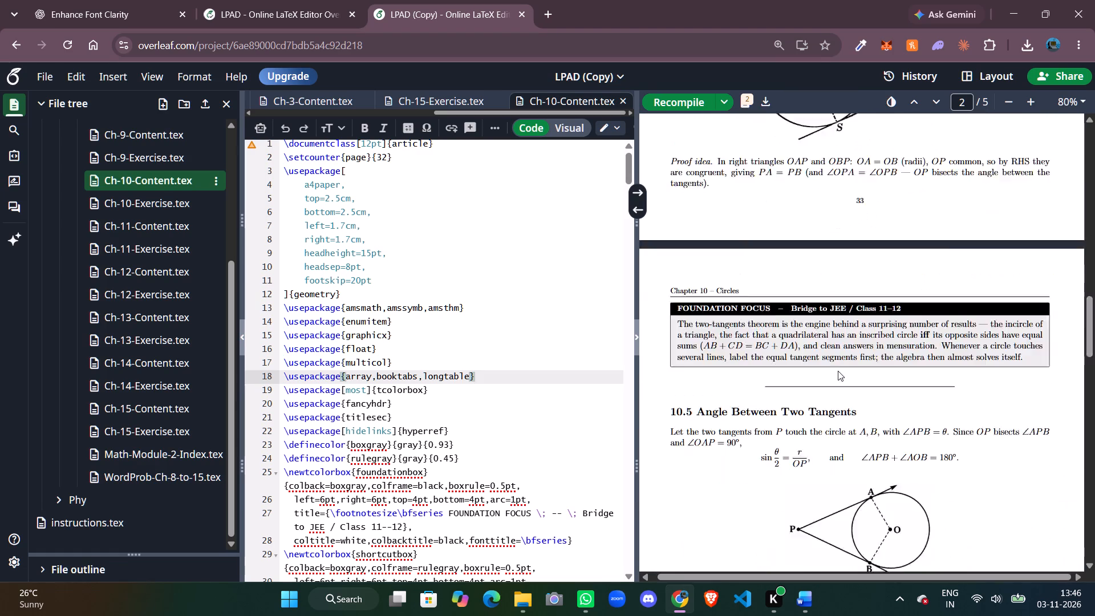
scroll(838, 371, "down", 1)
scroll(838, 371, "up", 1)
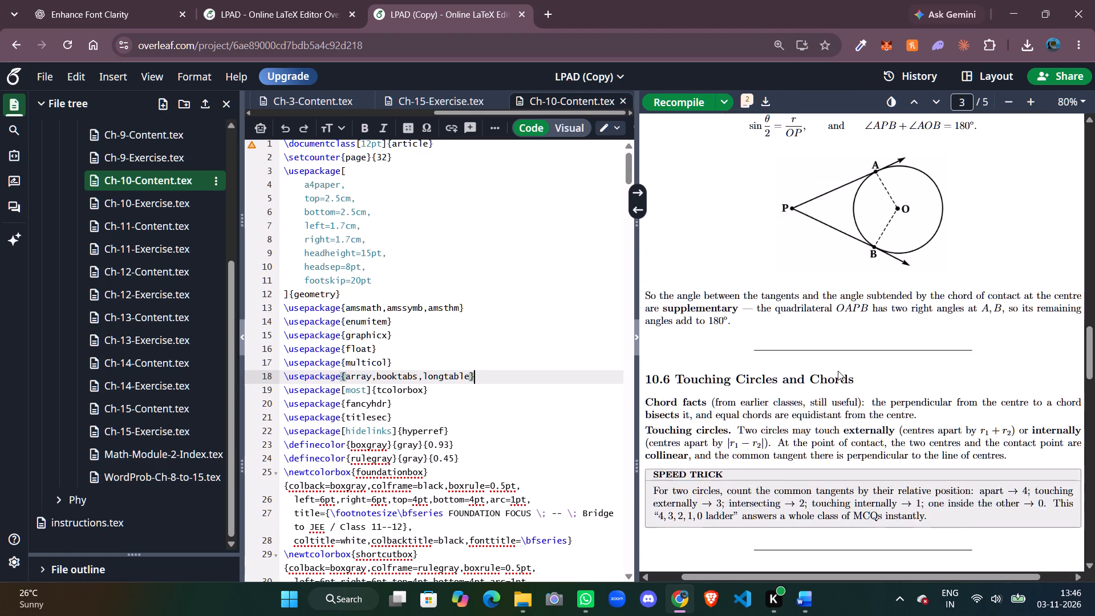
scroll(838, 371, "up", 1)
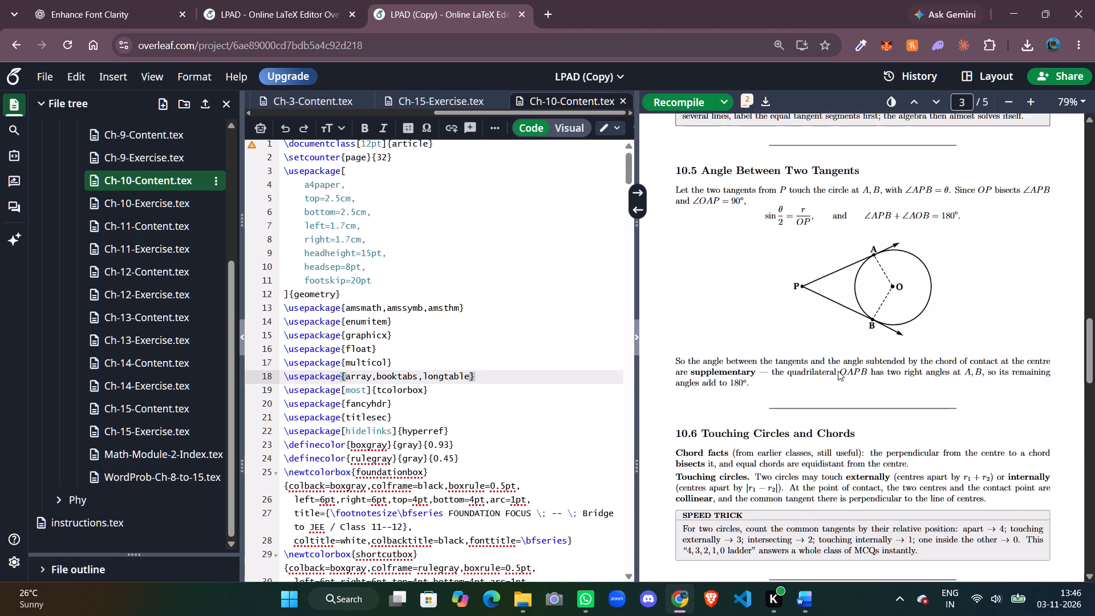
Review the remaining compiled chapter 10 pages through the Circles concept map, and recheck section 10.5 on the angle between two tangents.
scroll(838, 371, "down", 9)
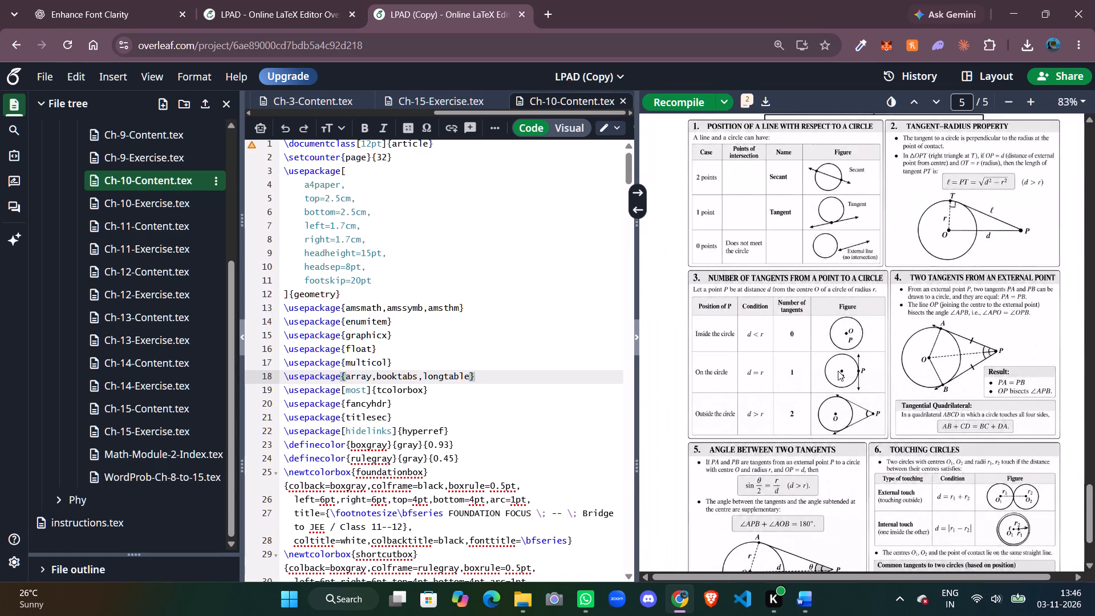
scroll(838, 371, "down", 2)
scroll(838, 371, "up", 5)
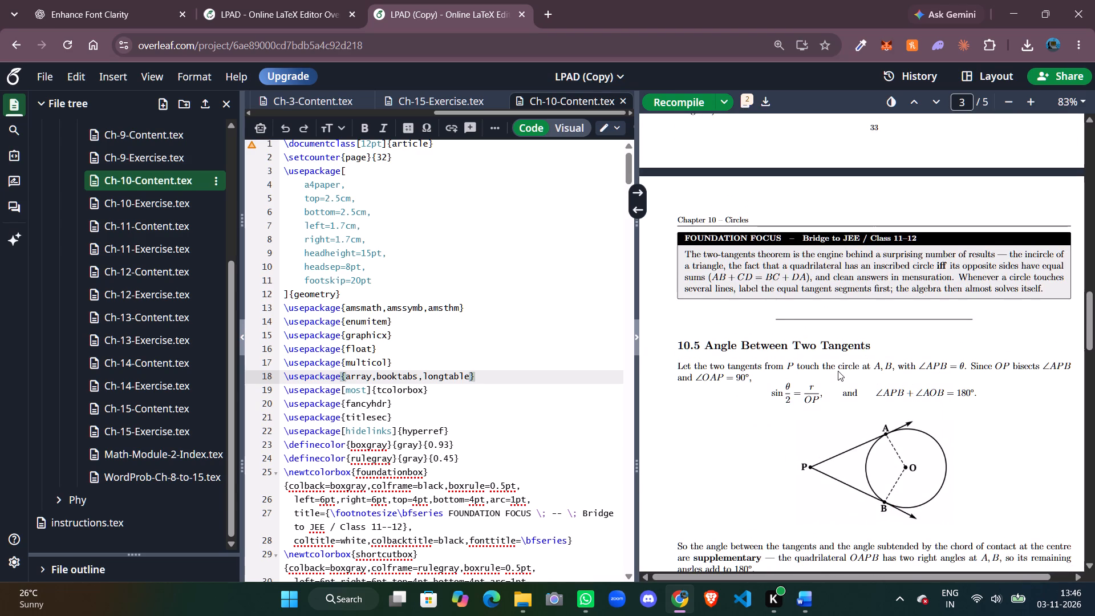
scroll(846, 452, "down", 1)
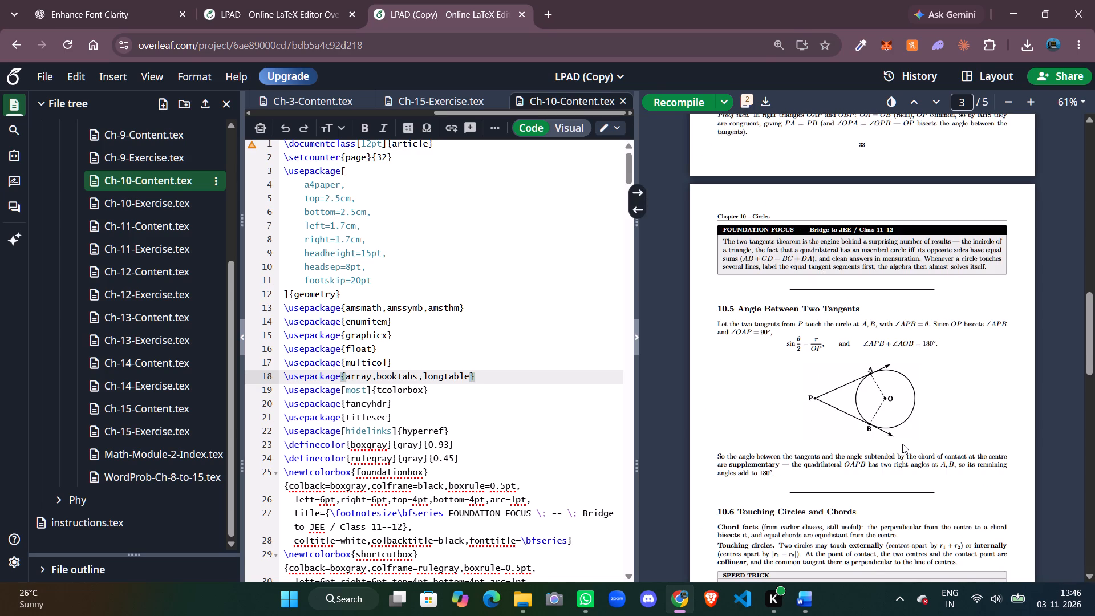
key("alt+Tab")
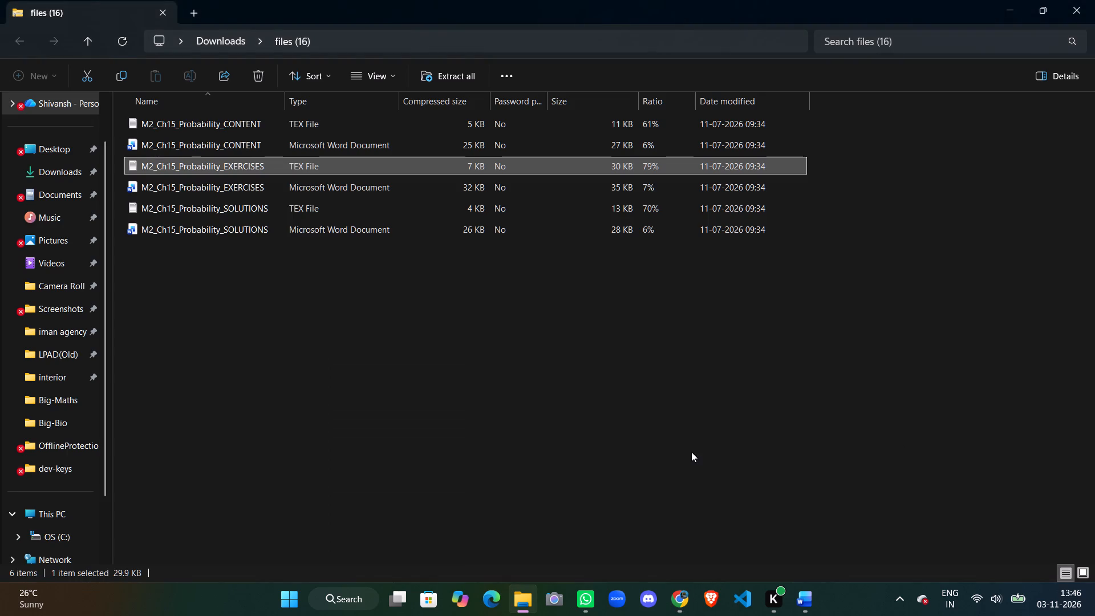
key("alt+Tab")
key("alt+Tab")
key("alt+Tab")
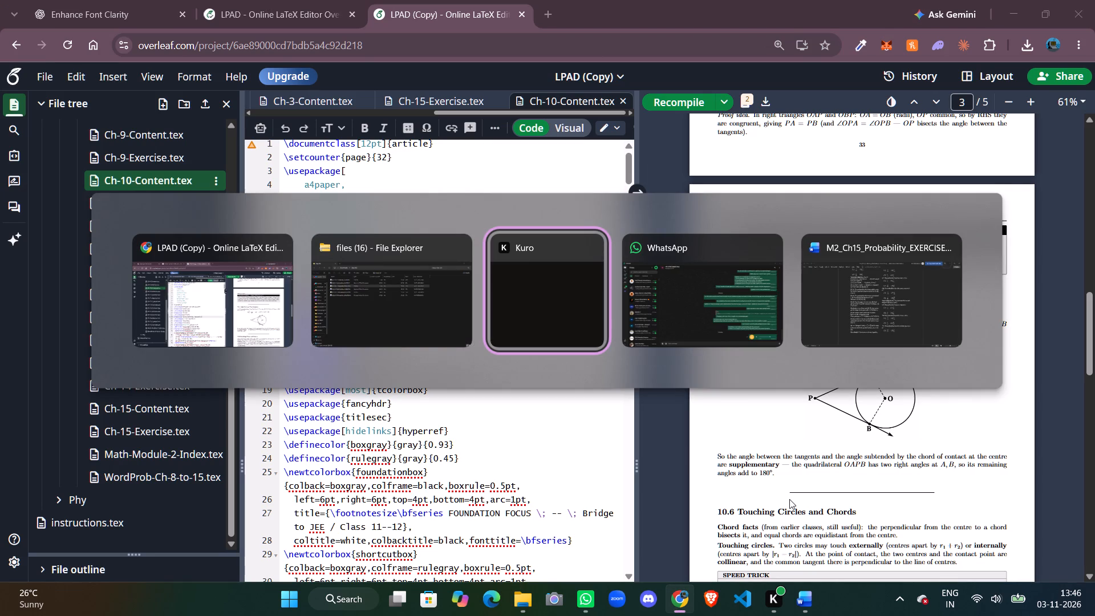
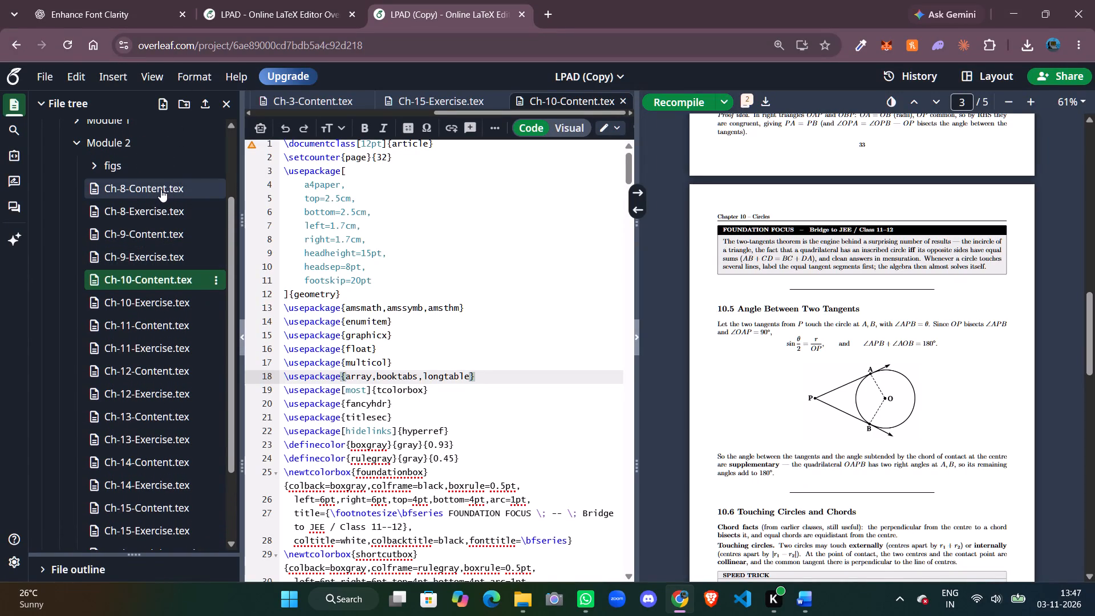
Open Ch-8-Content.tex from Module 2 and recompile the chapter 8 document.
left_click(160, 189)
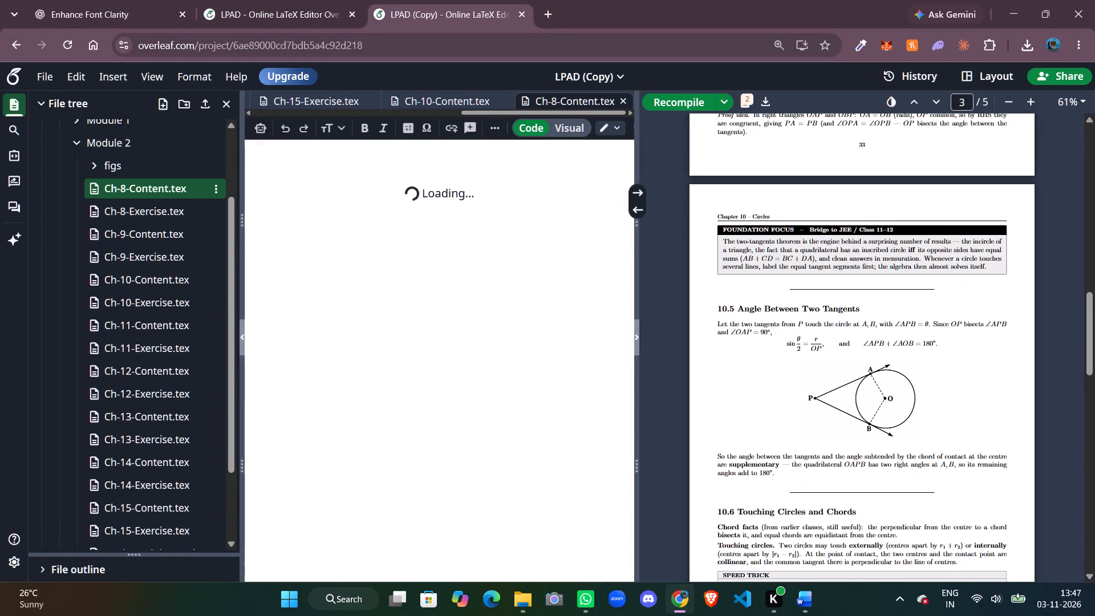
key("ctrl+s")
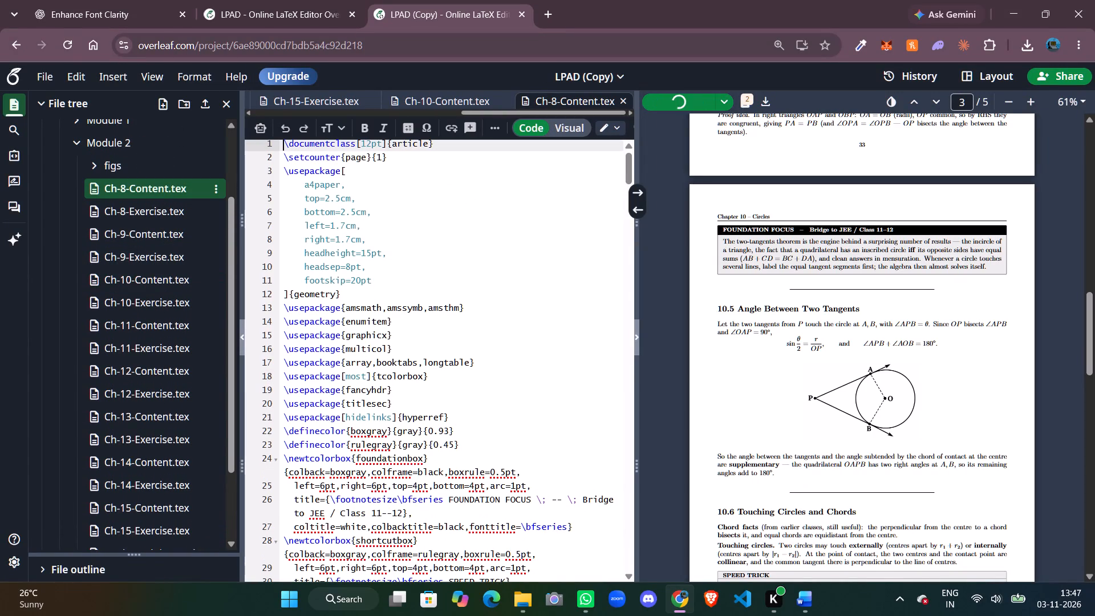
Open Ch-9-Content.tex from Module 2 and view its heading format and page header definitions.
left_click(135, 235)
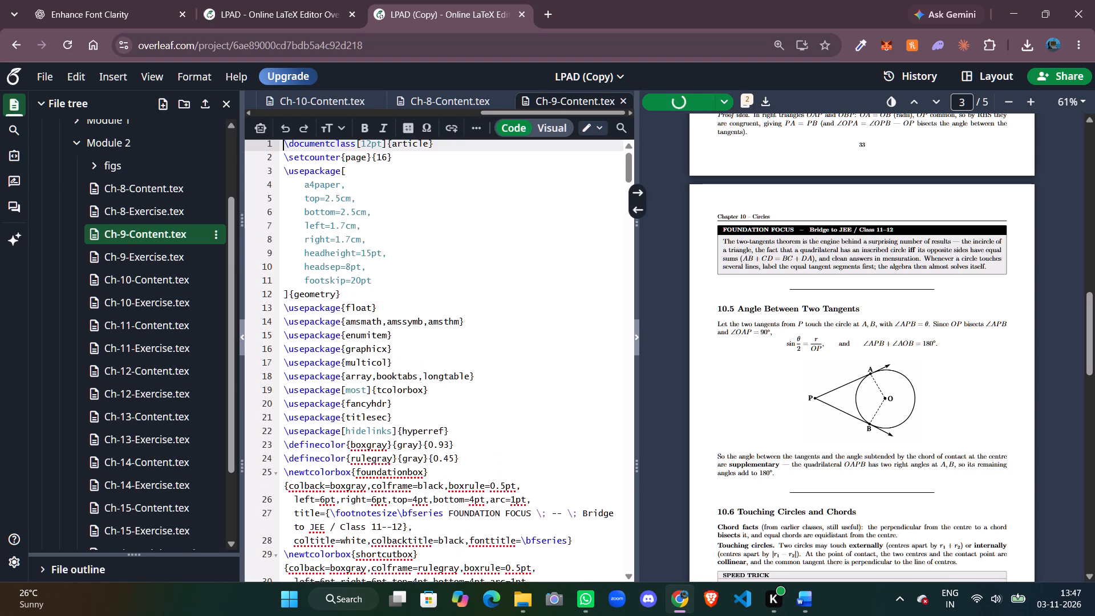
scroll(461, 299, "down", 5)
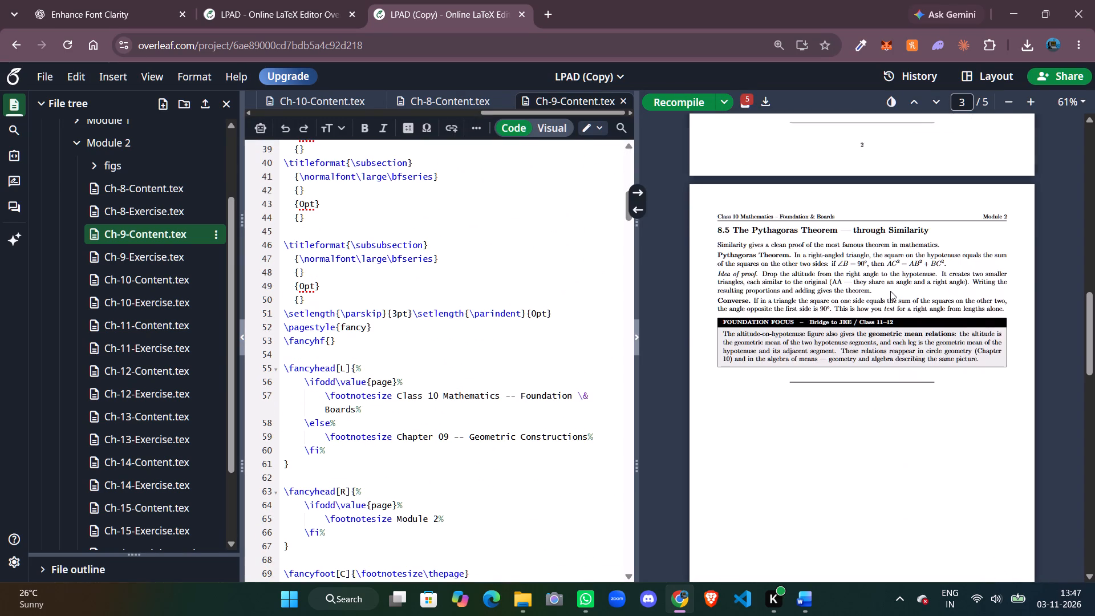
Review the compiled chapter 8 Similarity of Triangles pages from the Basic Proportionality Theorem to the Pythagoras Theorem section.
scroll(890, 291, "up", 10)
scroll(861, 448, "down", 2)
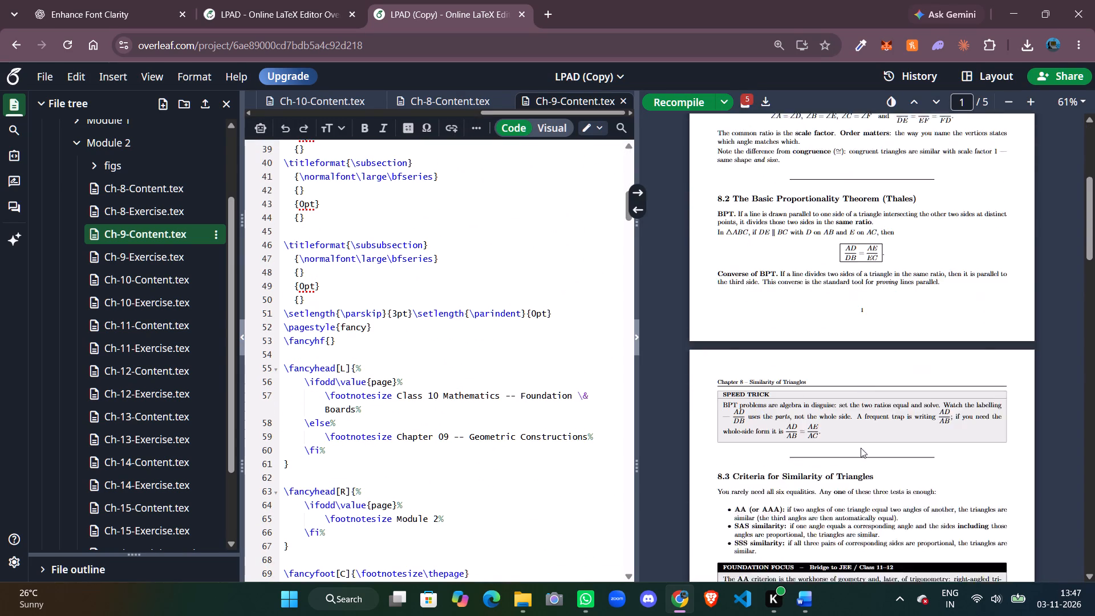
scroll(861, 448, "down", 5)
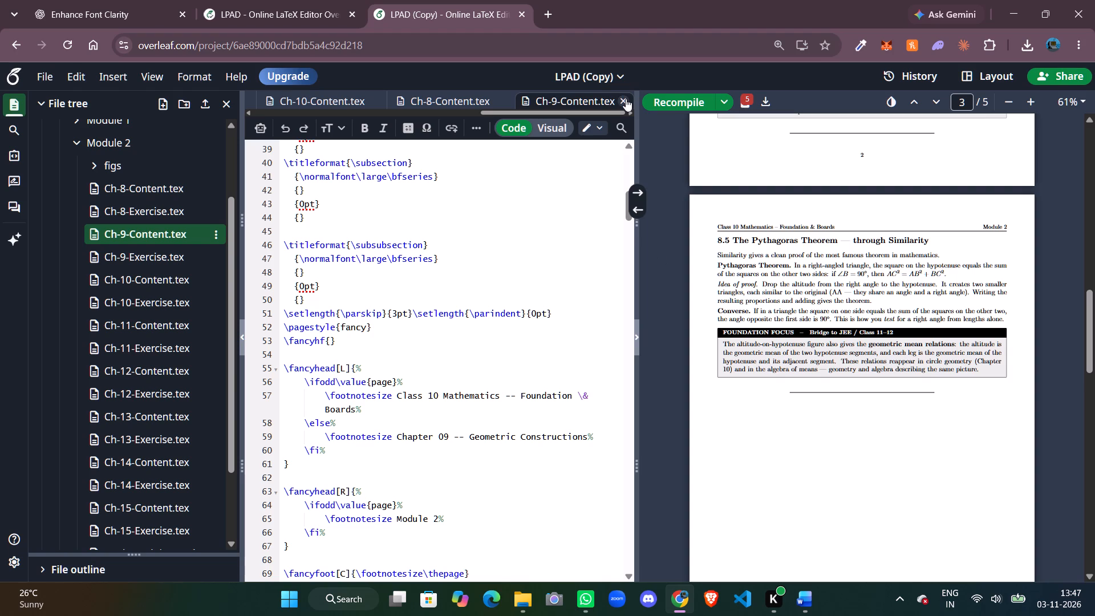
Close the open Ch-9-Content.tex and Ch-8-Content.tex files in the editor.
left_click(626, 99)
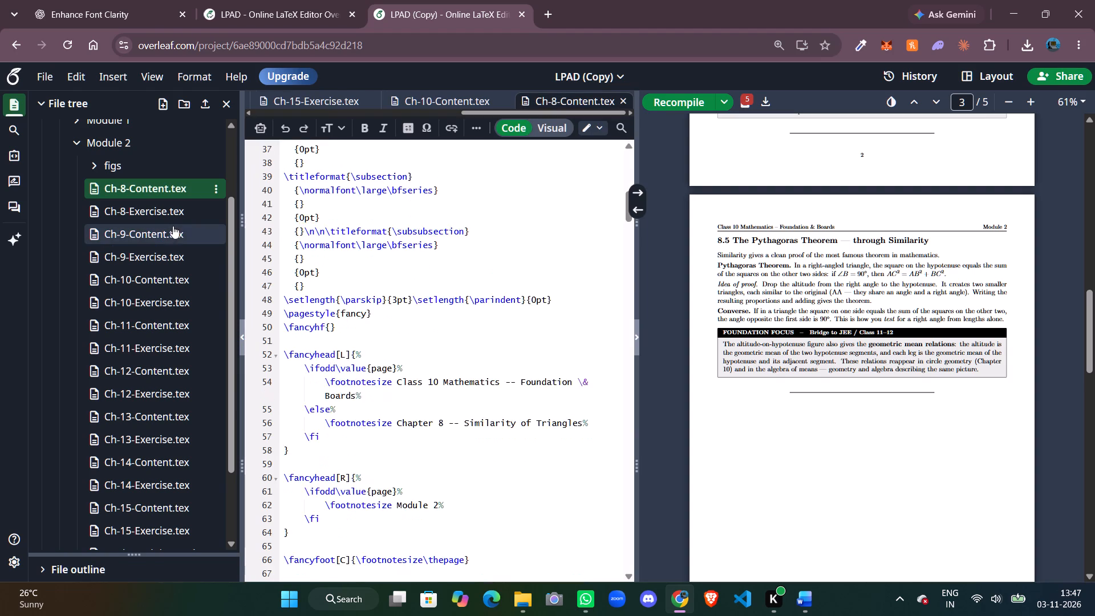
left_click(623, 104)
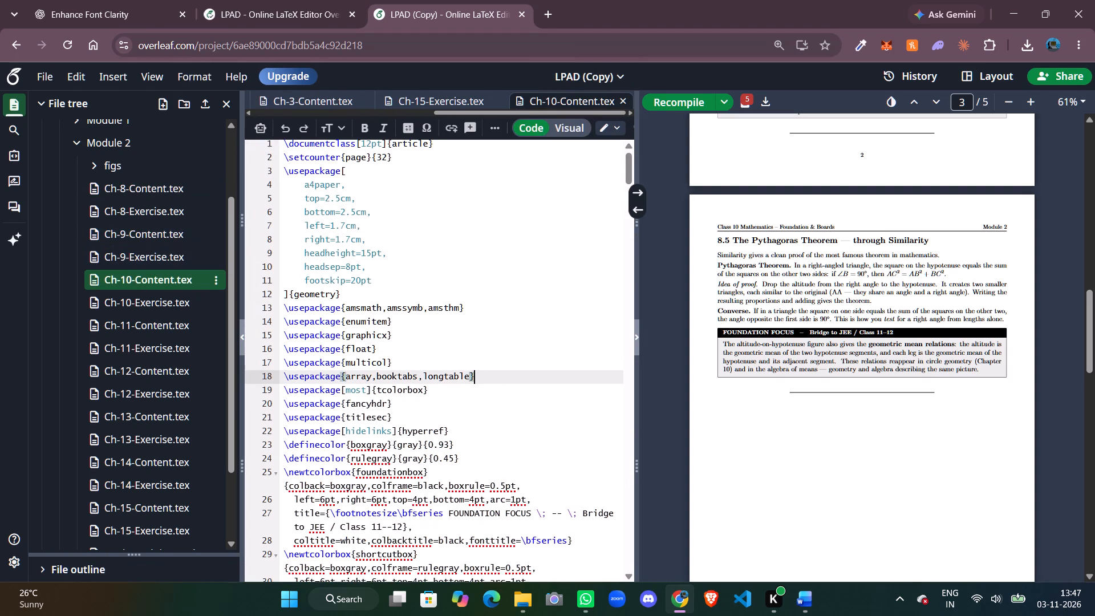
scroll(545, 351, "down", 4)
scroll(545, 351, "up", 8)
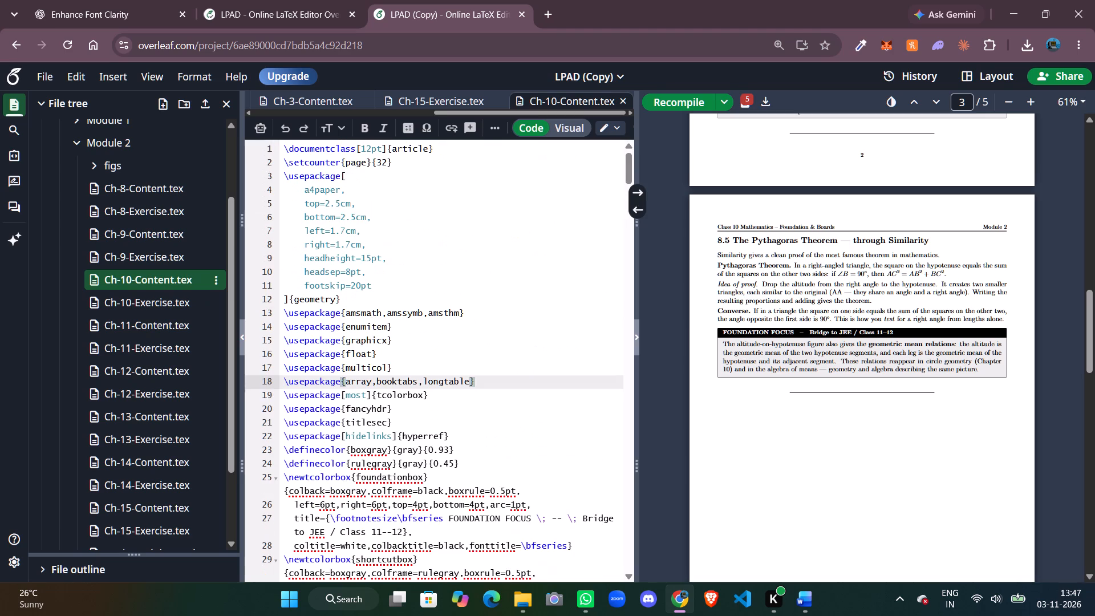
Open Ch-9-Content.tex from the Module 2 folder and compile it.
left_click(132, 232)
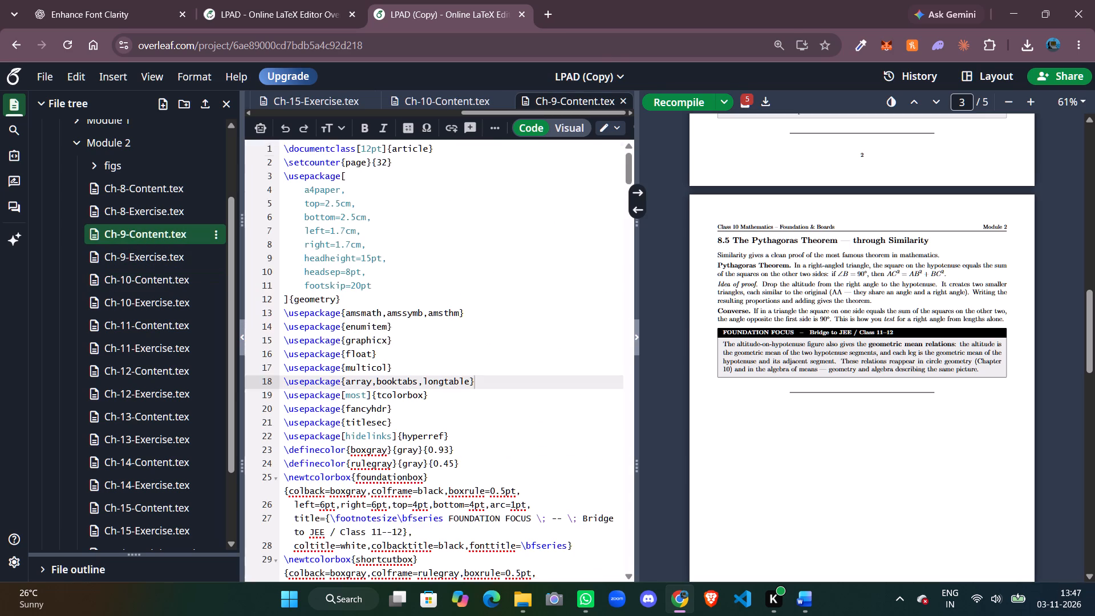
left_click(502, 220)
key("ctrl+s")
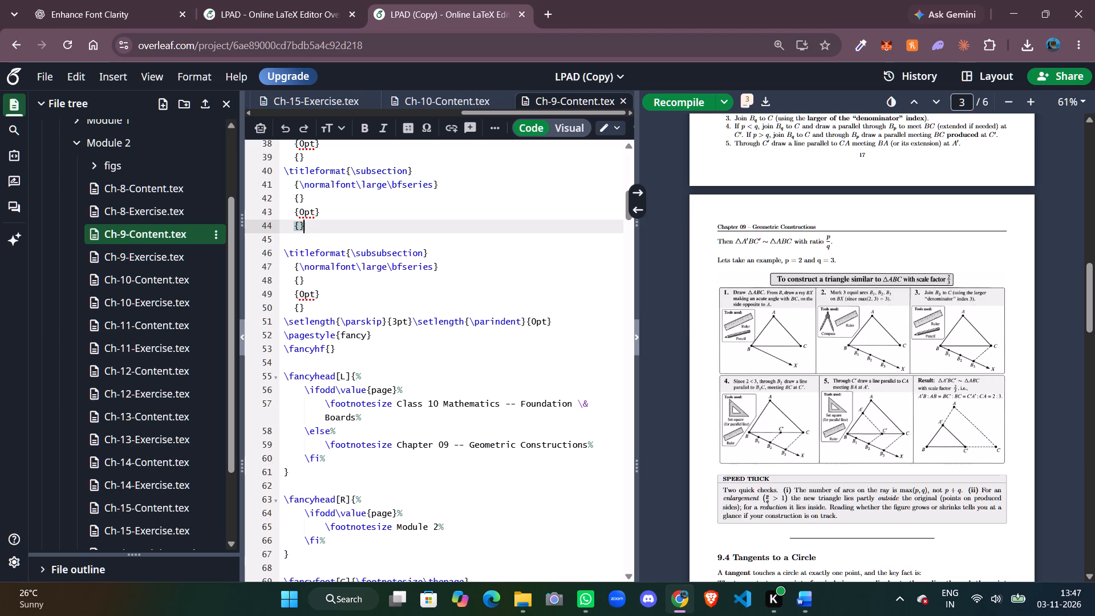
Review the compiled chapter 9 Geometric Constructions pages from the chapter opening through the graded illustrative examples to the concept map.
scroll(835, 338, "up", 8)
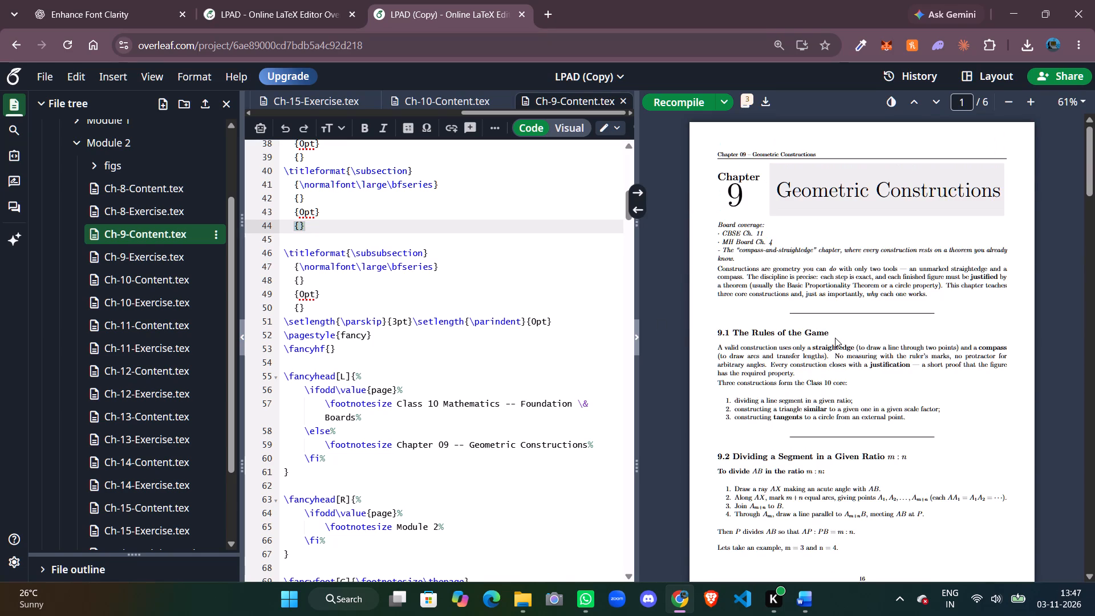
scroll(835, 338, "up", 2)
scroll(835, 338, "down", 9)
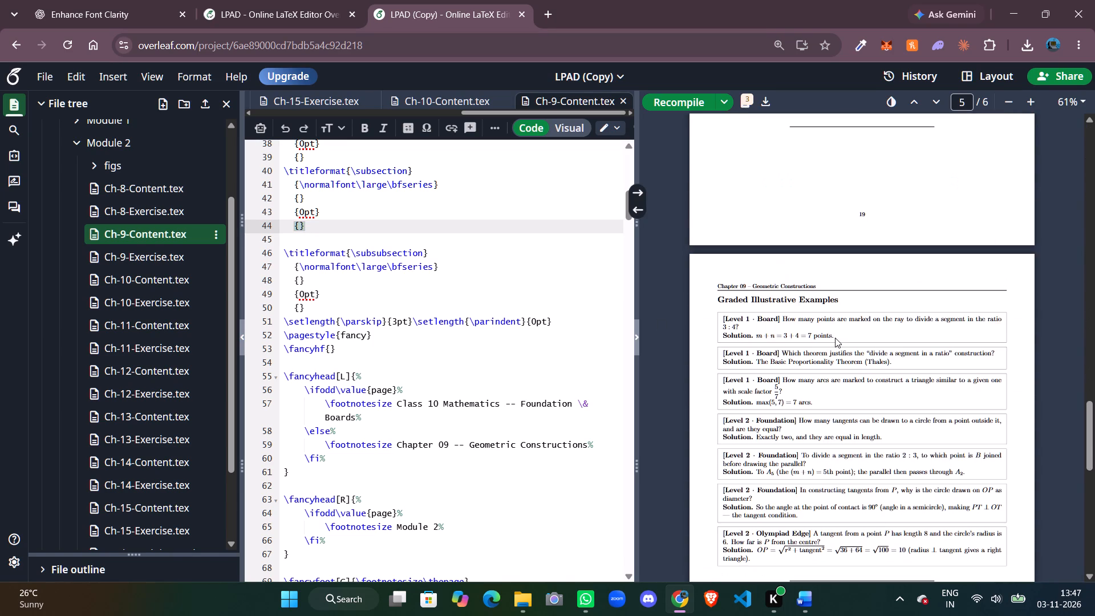
scroll(835, 338, "down", 6)
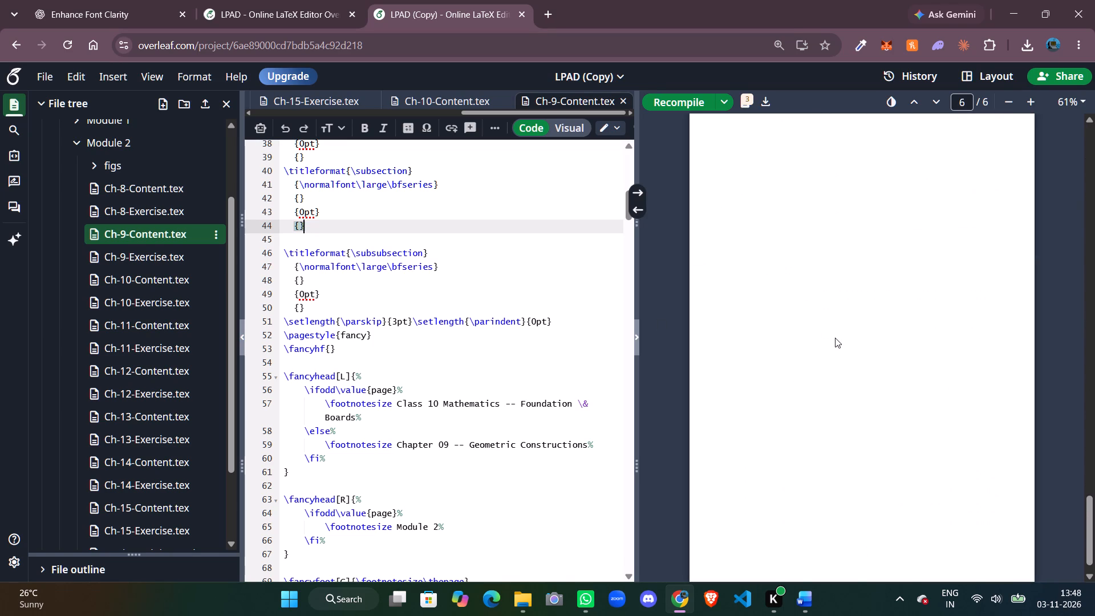
scroll(835, 338, "down", 2)
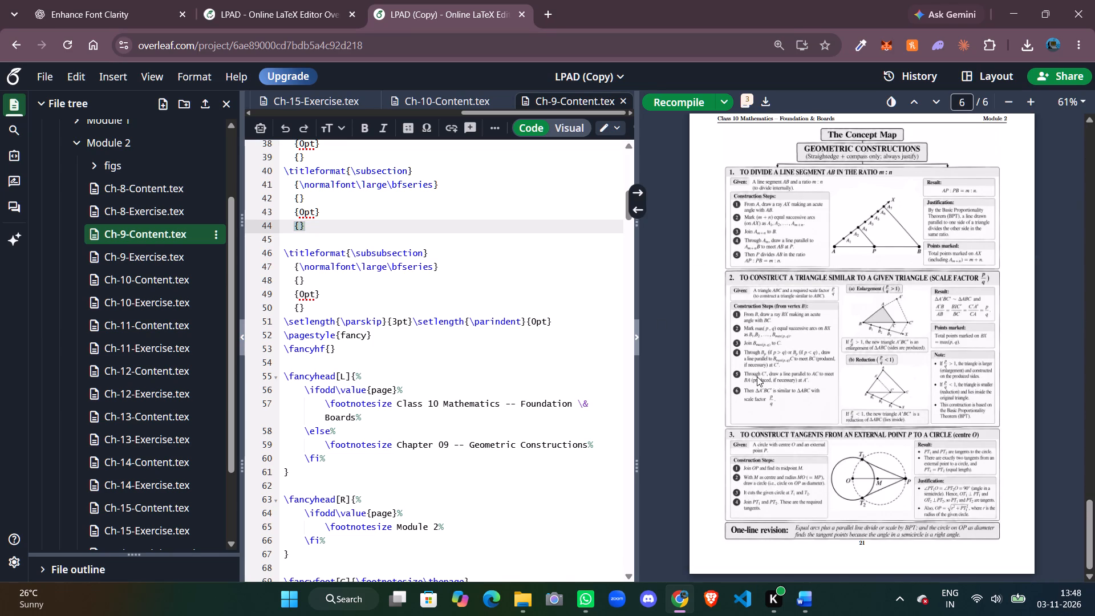
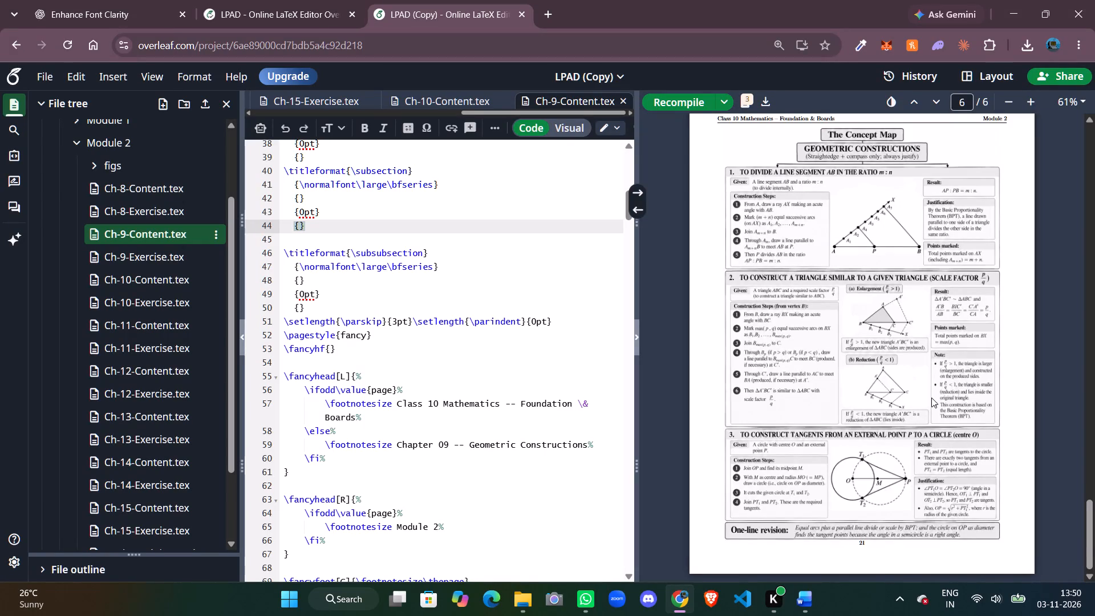
Examine the Geometric Constructions concept map page up close, checking the similar-triangle enlargement and reduction figures and the tangent construction.
scroll(931, 398, "up", 1)
scroll(931, 398, "down", 2)
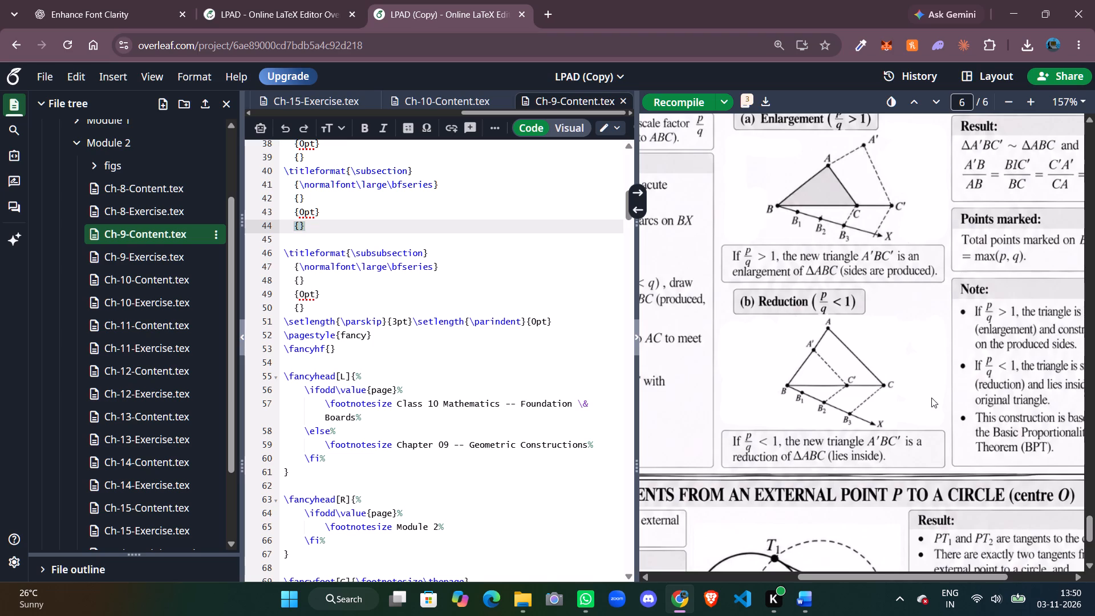
scroll(931, 398, "up", 2)
scroll(931, 398, "down", 1)
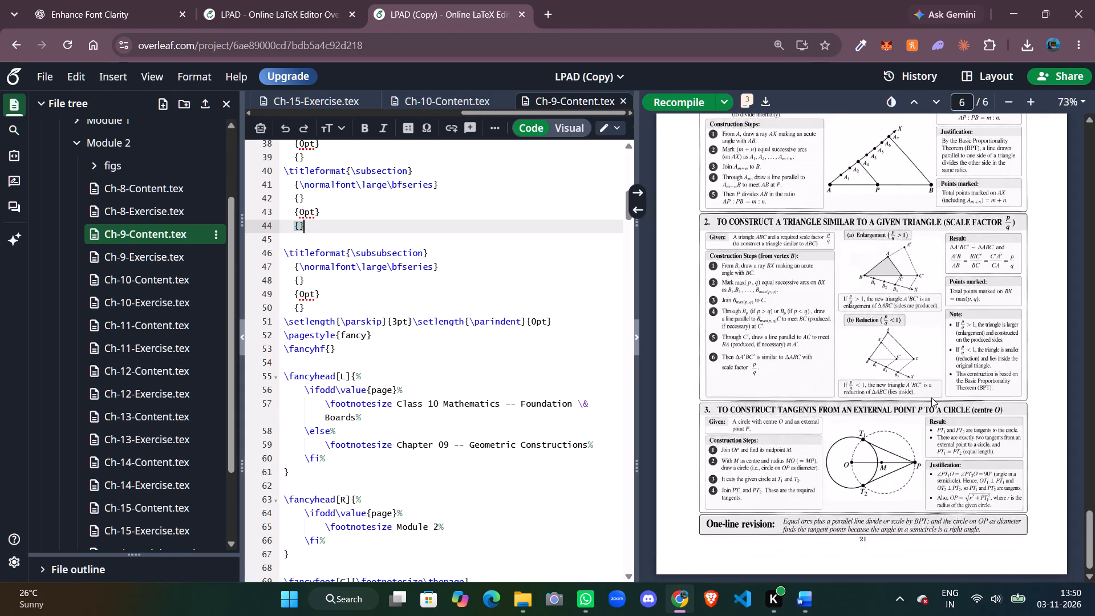
scroll(931, 398, "down", 1)
scroll(931, 398, "up", 1)
Check the chapter 9 construction figures backwards, from the external-point tangents through the 2/3 scale-factor triangle to dividing AB in the ratio 3:4.
scroll(931, 398, "up", 5)
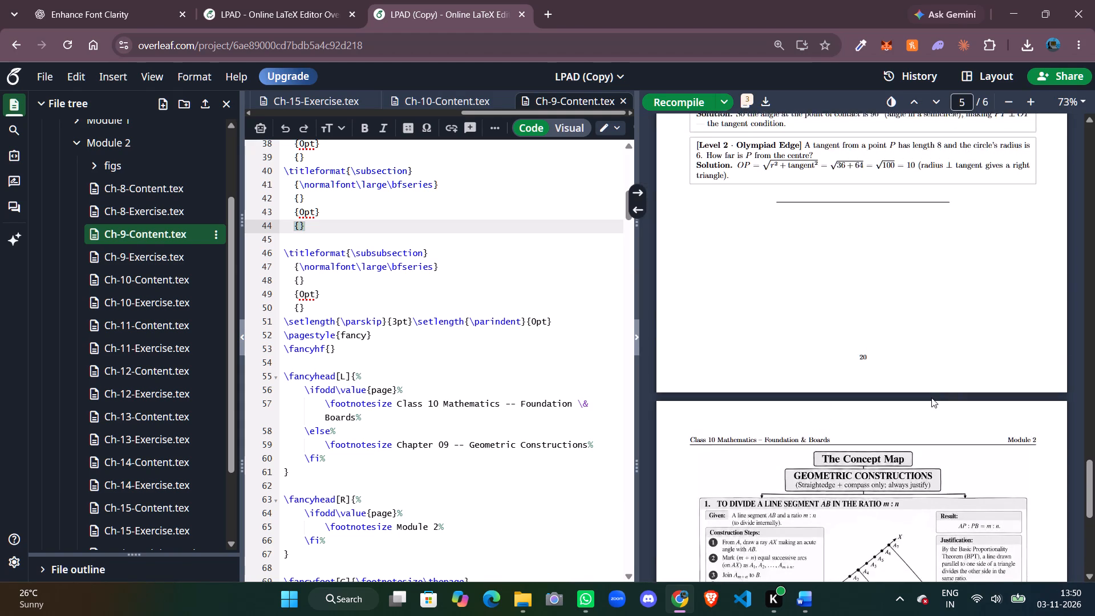
scroll(931, 398, "up", 4)
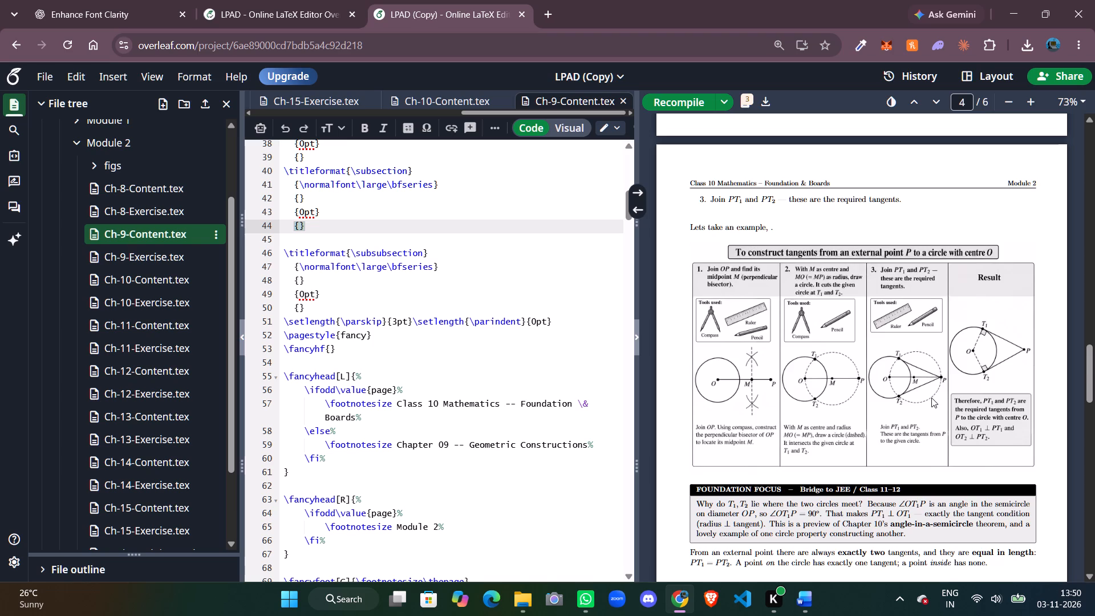
scroll(931, 398, "up", 6)
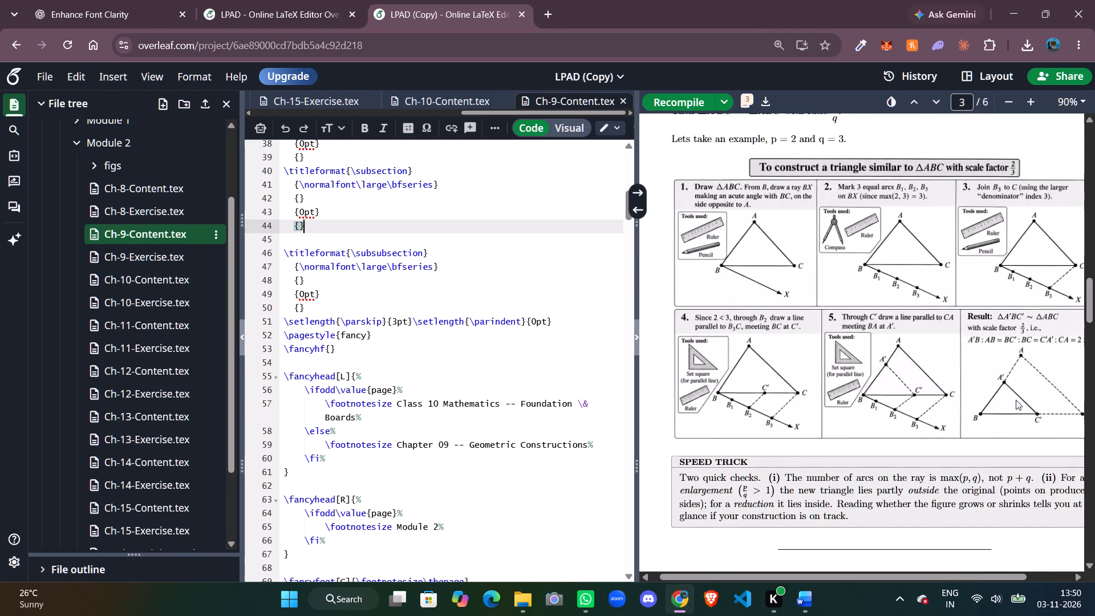
scroll(1016, 400, "left", 1)
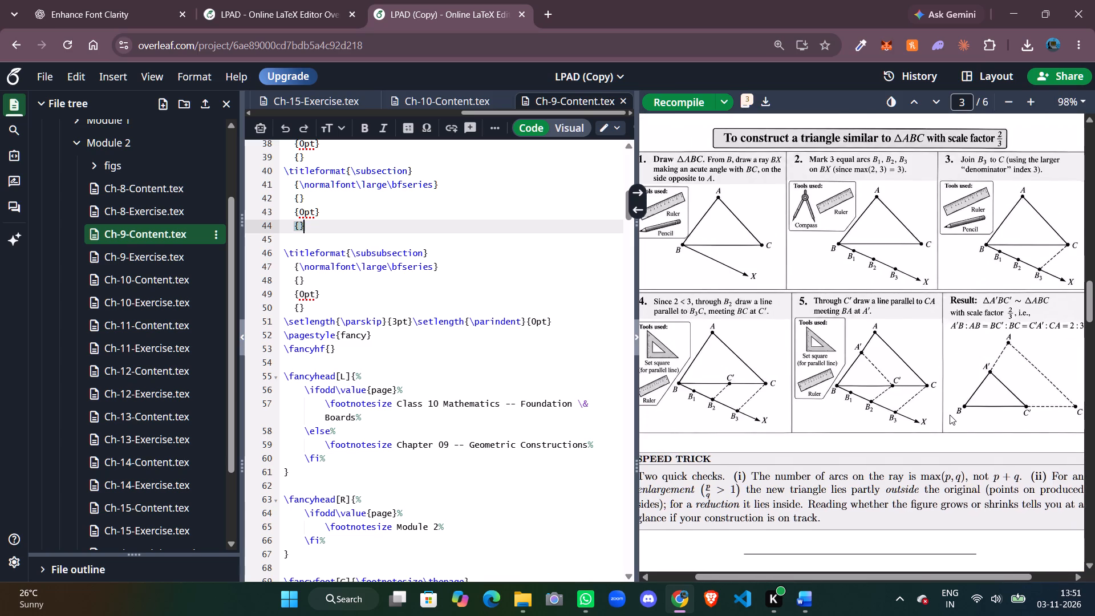
scroll(950, 415, "up", 4)
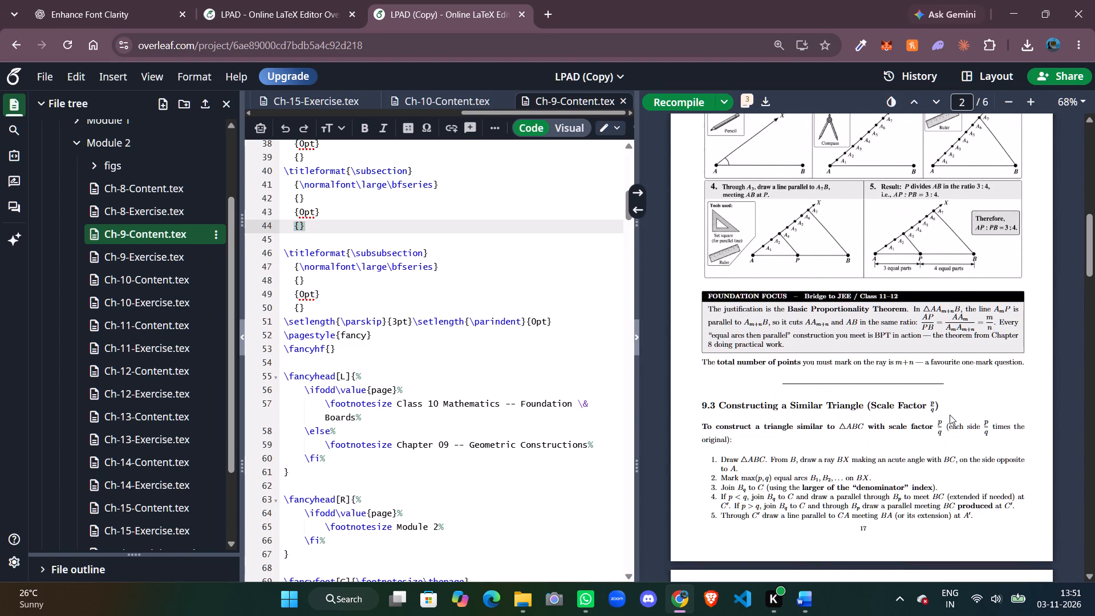
scroll(950, 415, "up", 3)
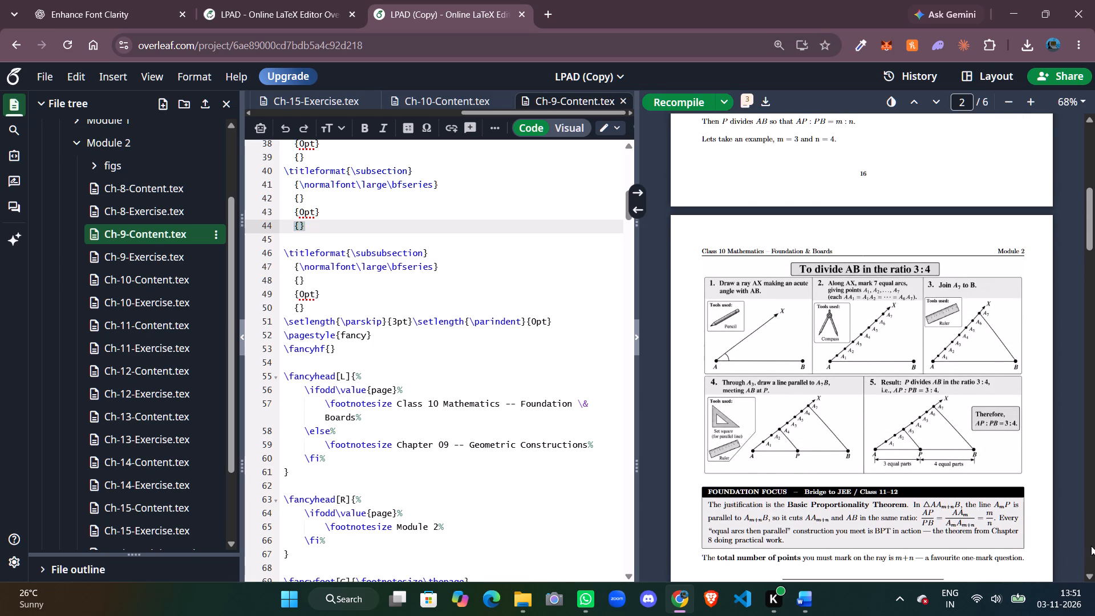
scroll(1008, 489, "up", 2)
scroll(1008, 489, "down", 3)
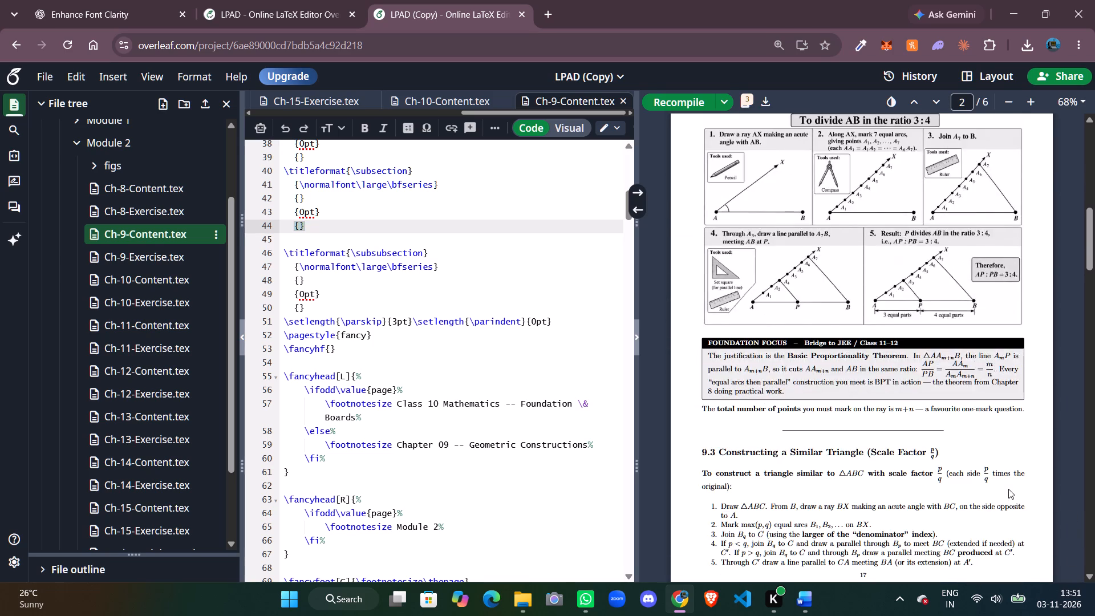
scroll(1008, 489, "up", 1)
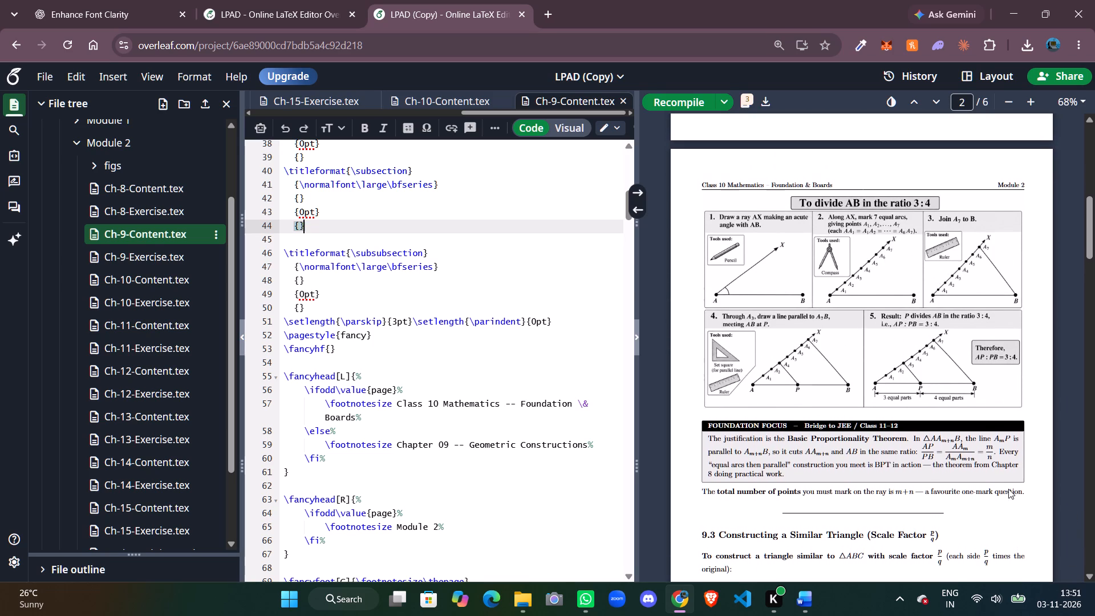
scroll(1008, 489, "up", 1)
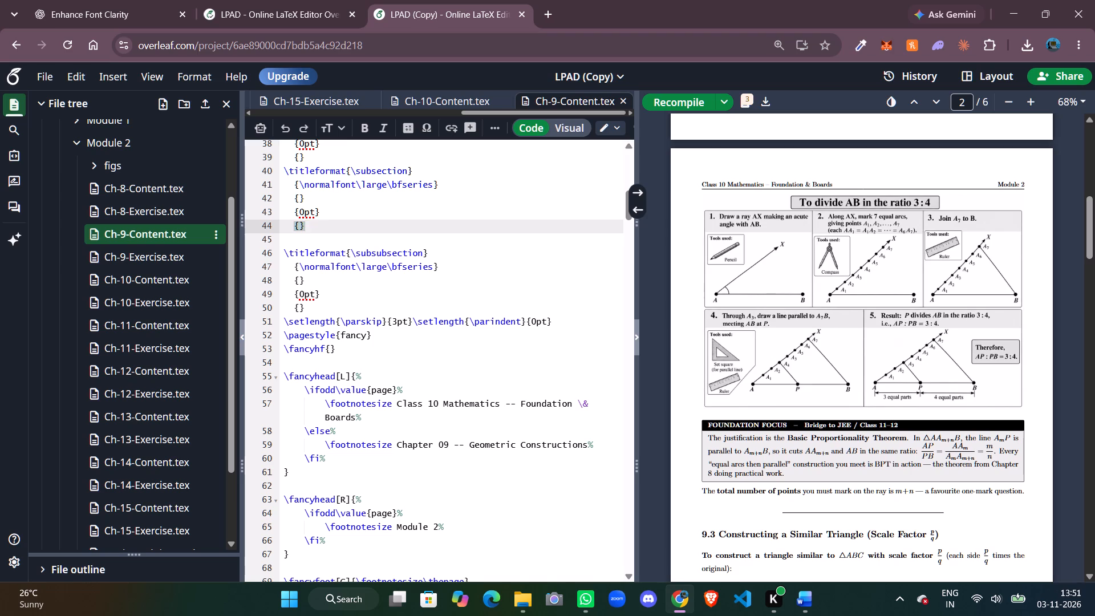
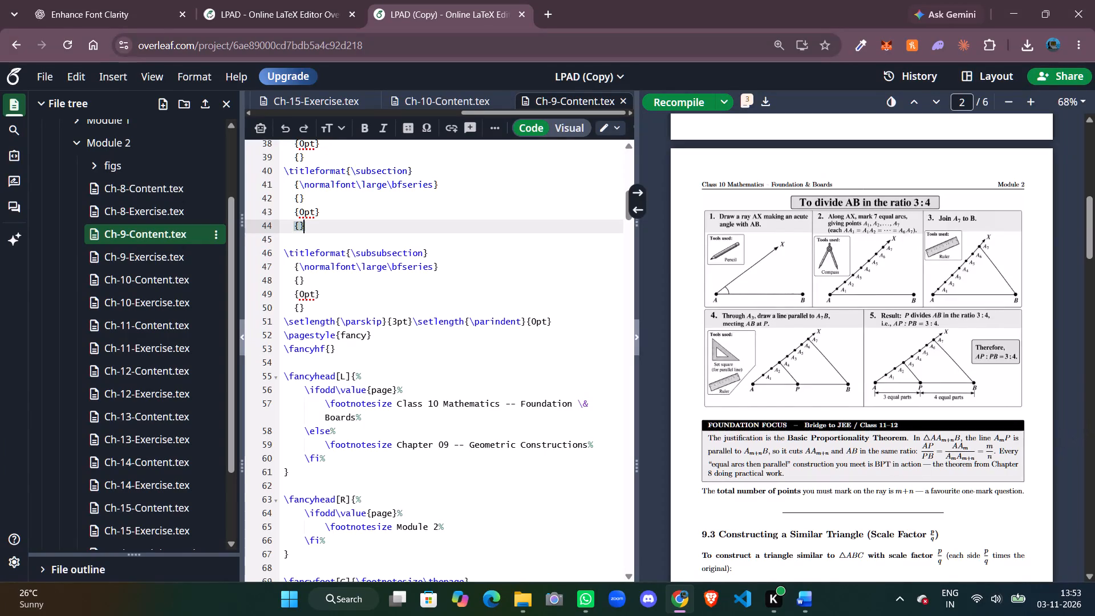
Review section 9.2 on dividing a segment in ratio m:n, along with the header, heading-format and coloured-box definitions in the Ch-9-Content.tex preamble.
scroll(929, 436, "up", 3)
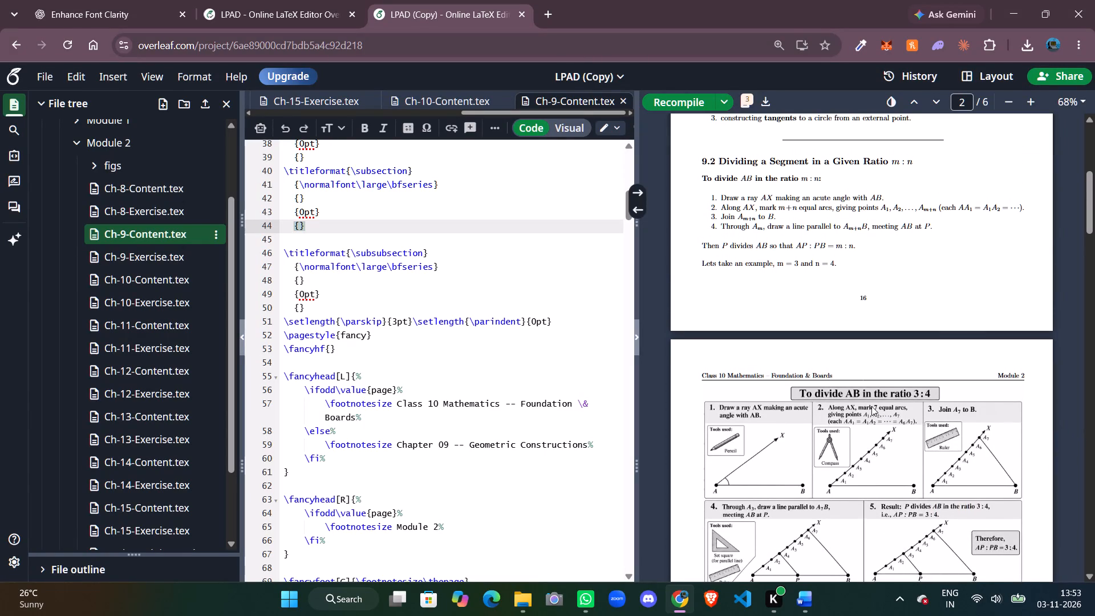
scroll(555, 428, "up", 2)
scroll(555, 428, "down", 4)
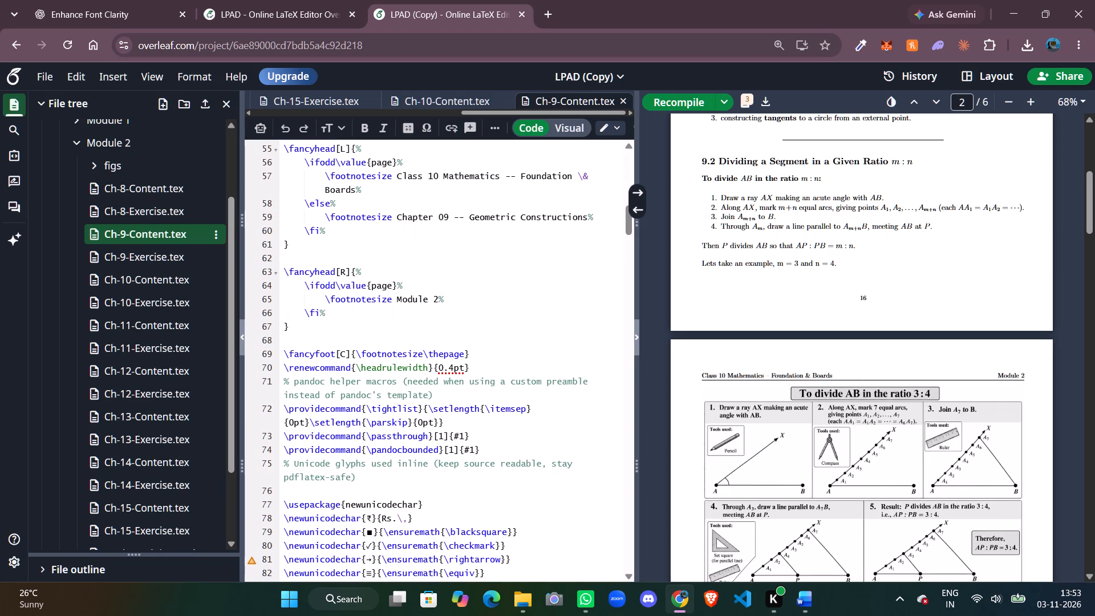
scroll(555, 428, "up", 3)
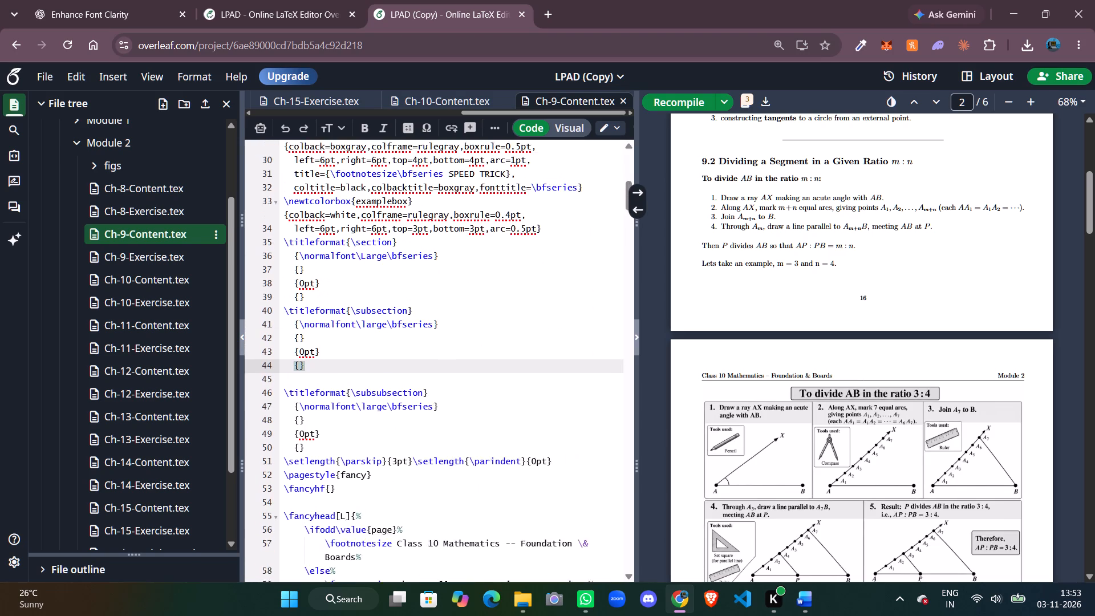
scroll(555, 428, "up", 1)
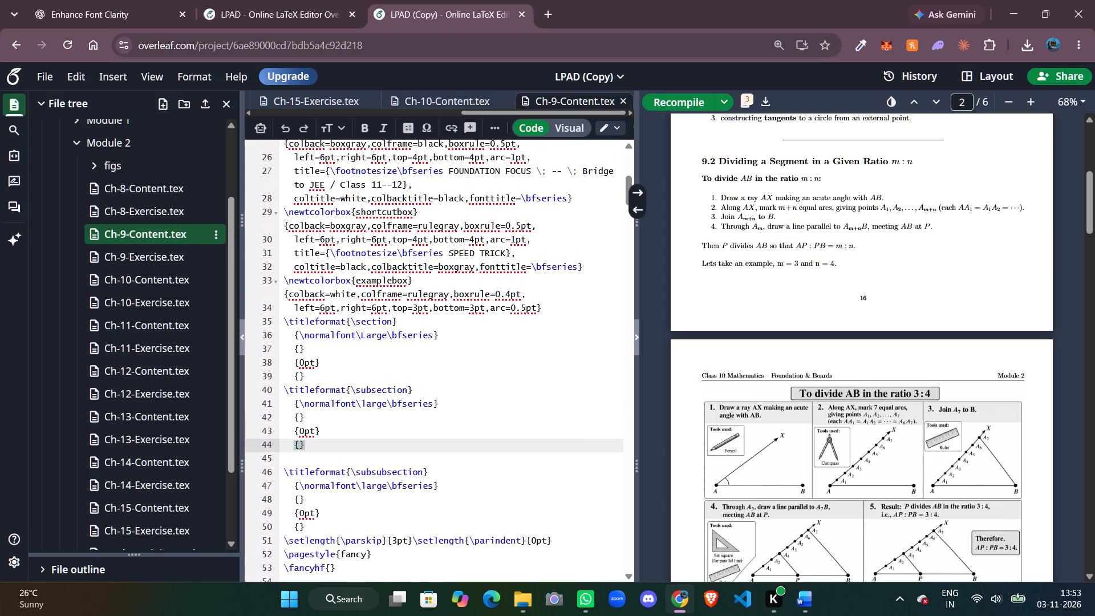
scroll(555, 428, "up", 2)
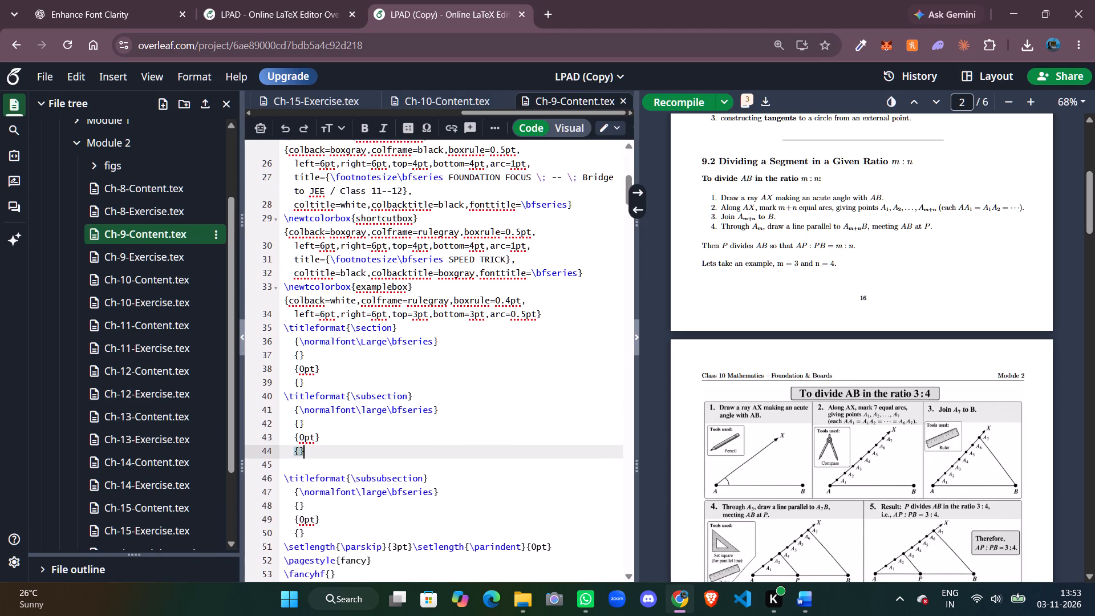
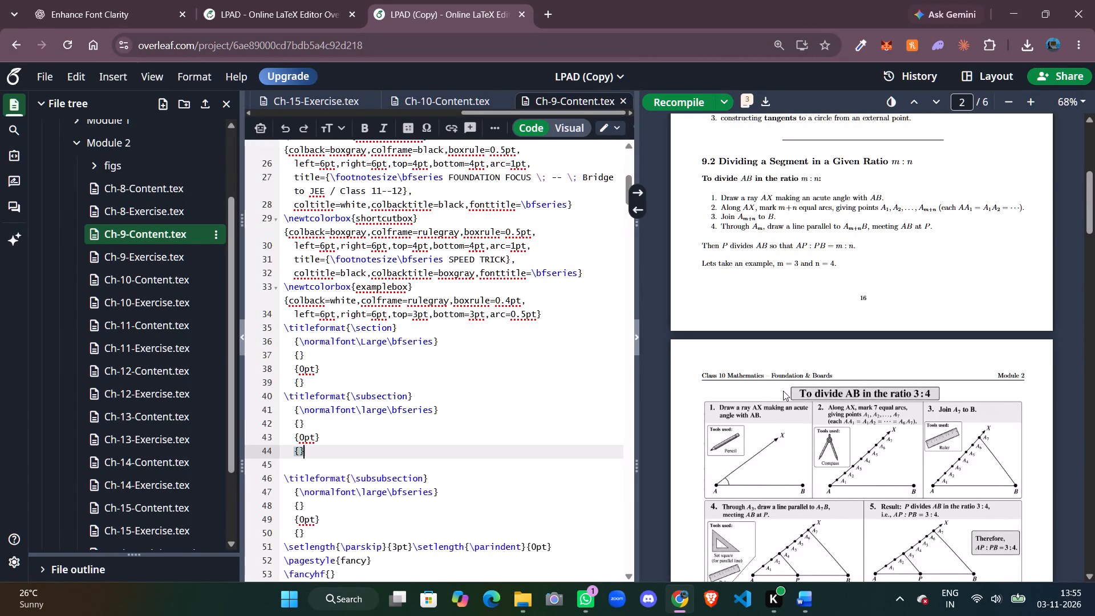
Check sections 9.2 and 9.3 of the compiled chapter 9, including the 3:4 division figure, and switch to the previously used window.
scroll(783, 391, "down", 2)
scroll(925, 364, "up", 6)
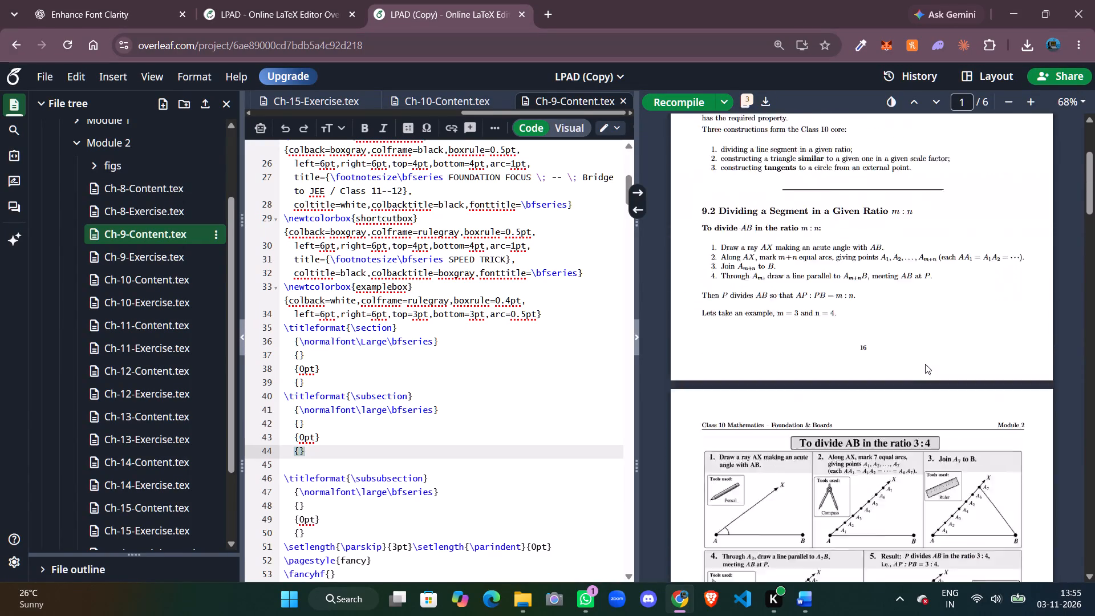
scroll(925, 364, "up", 5)
scroll(925, 364, "down", 7)
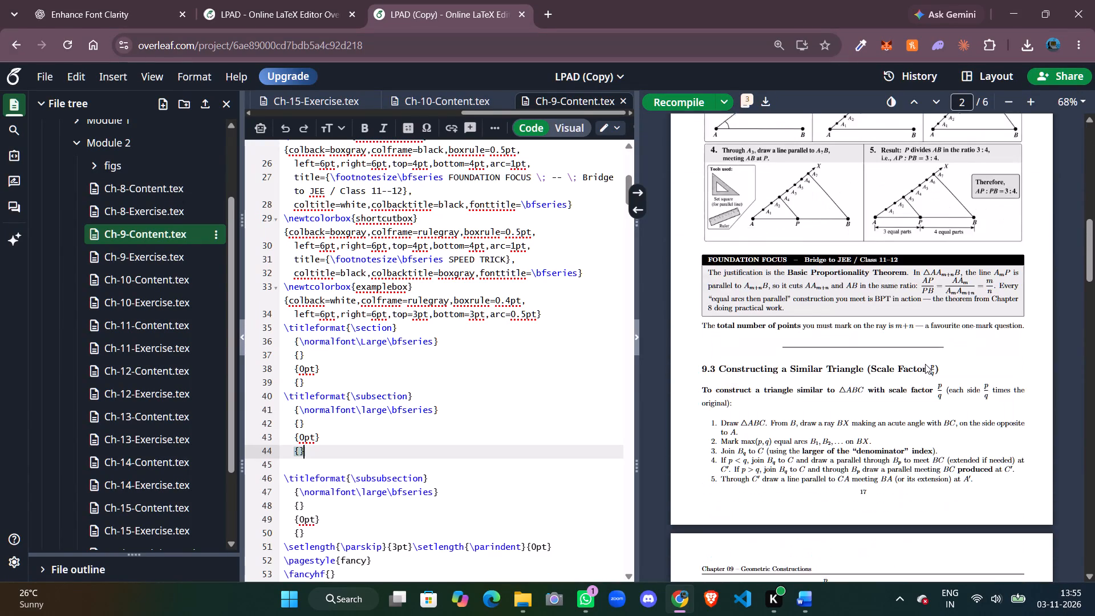
key("alt+Tab")
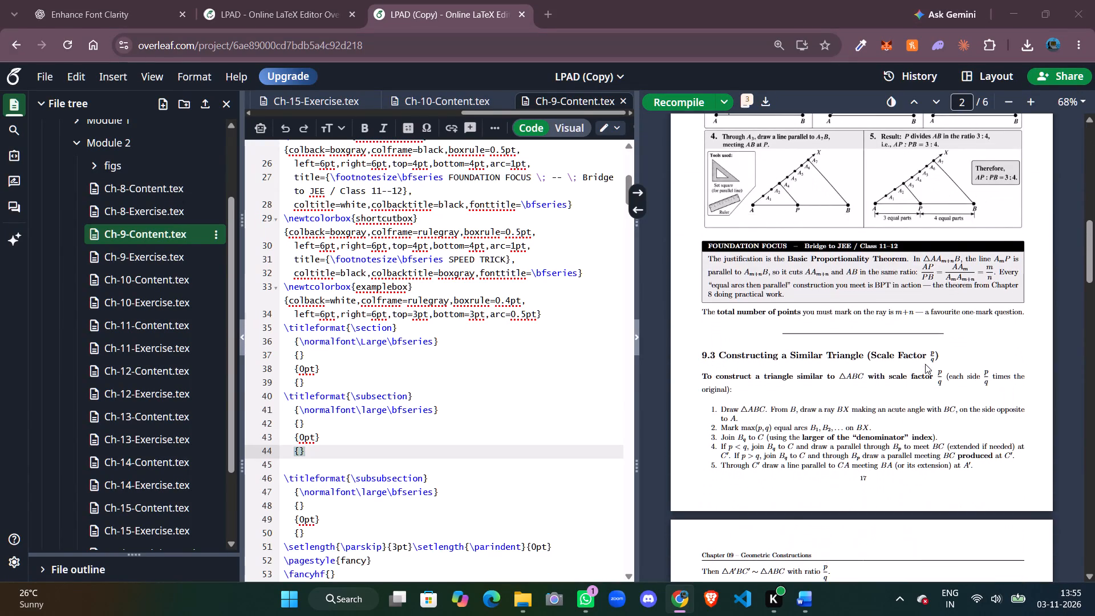
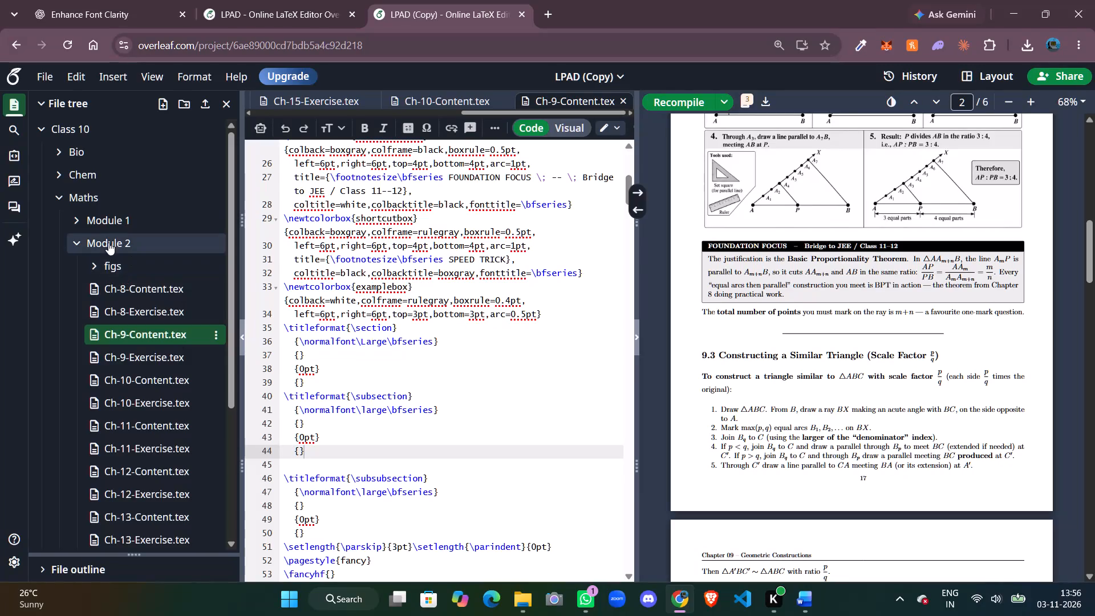
Open Ch-1-Exercise.tex from the Maths Module 1 folder and compile it.
left_click(116, 217)
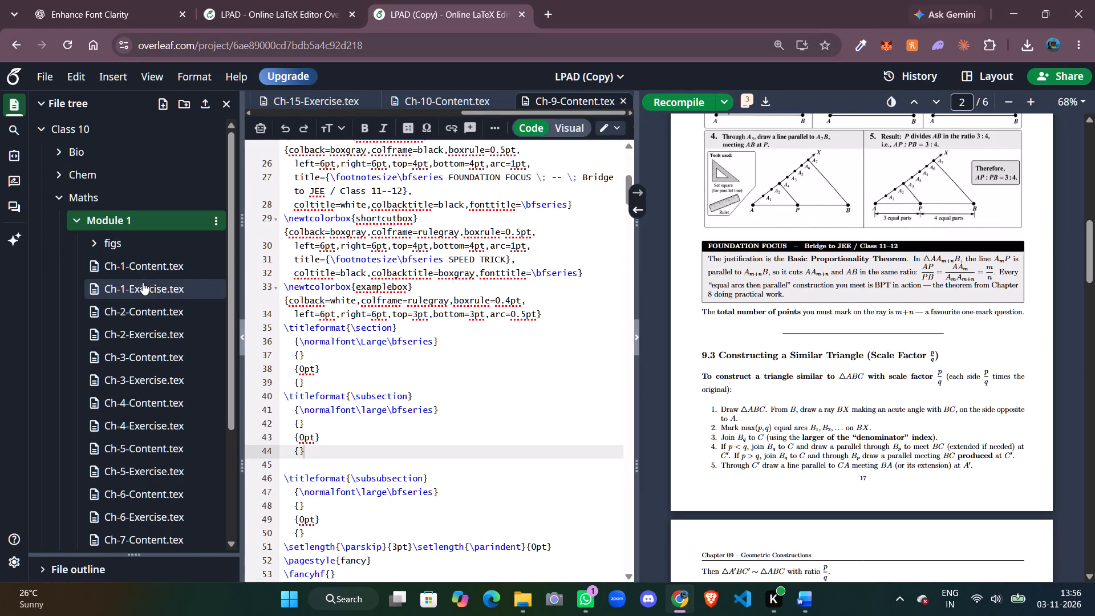
left_click(143, 283)
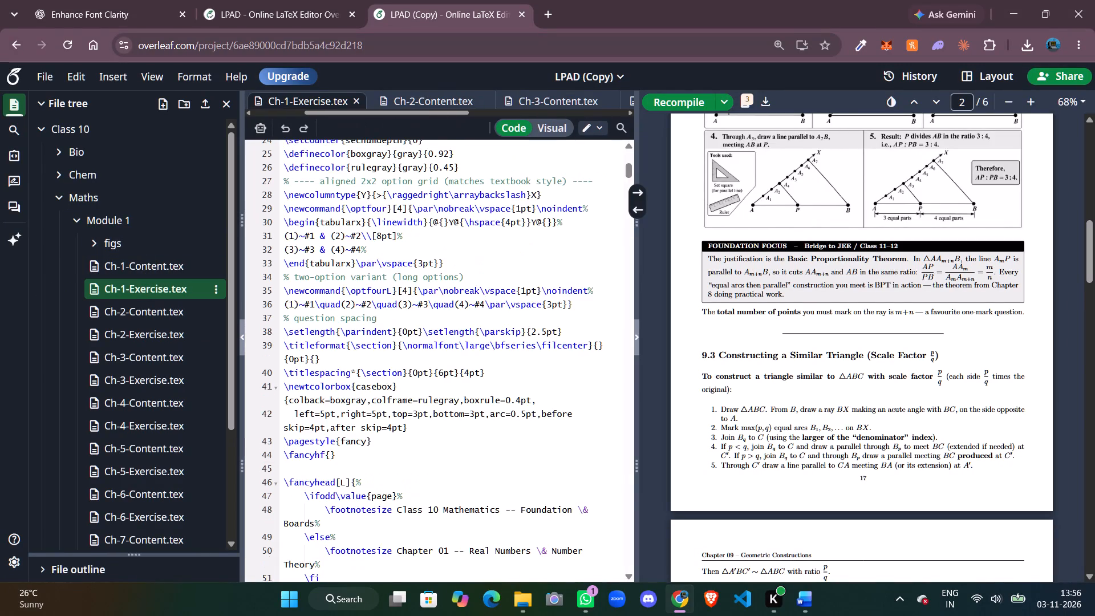
left_click(458, 348)
key("ctrl+s")
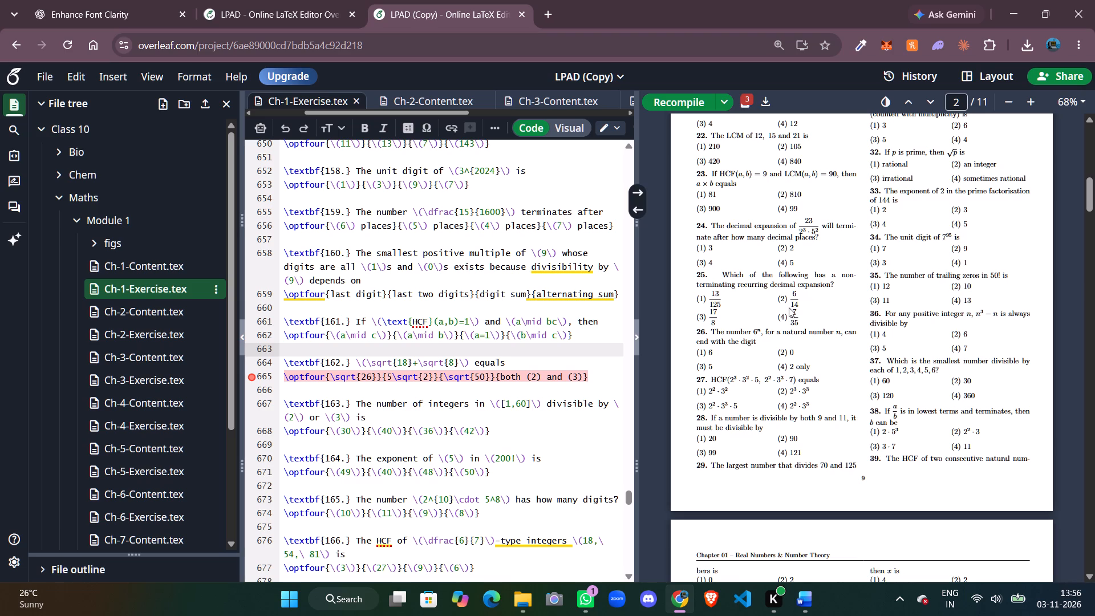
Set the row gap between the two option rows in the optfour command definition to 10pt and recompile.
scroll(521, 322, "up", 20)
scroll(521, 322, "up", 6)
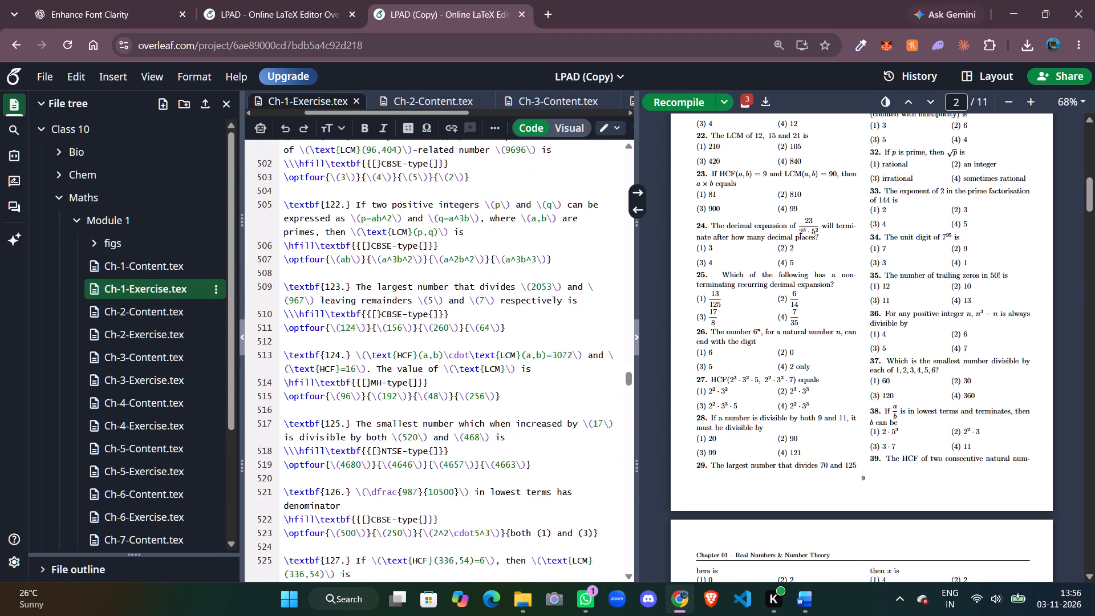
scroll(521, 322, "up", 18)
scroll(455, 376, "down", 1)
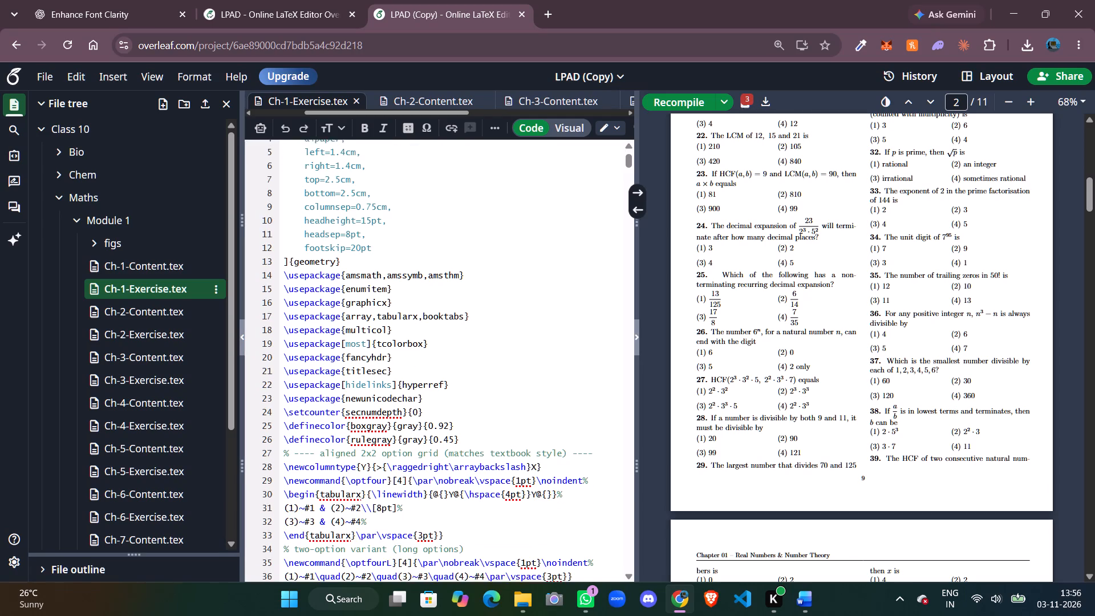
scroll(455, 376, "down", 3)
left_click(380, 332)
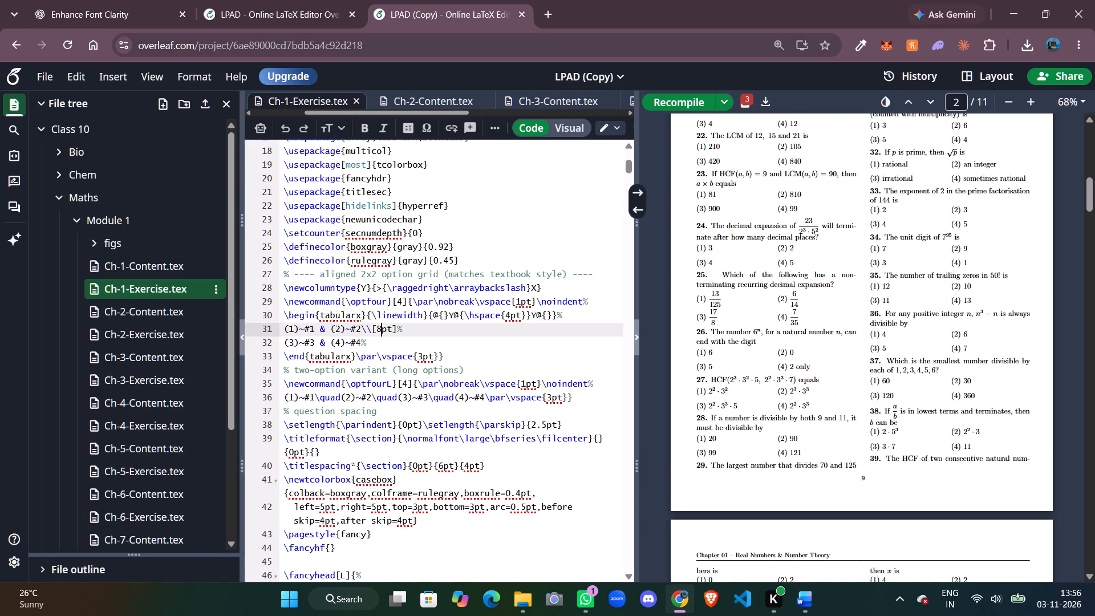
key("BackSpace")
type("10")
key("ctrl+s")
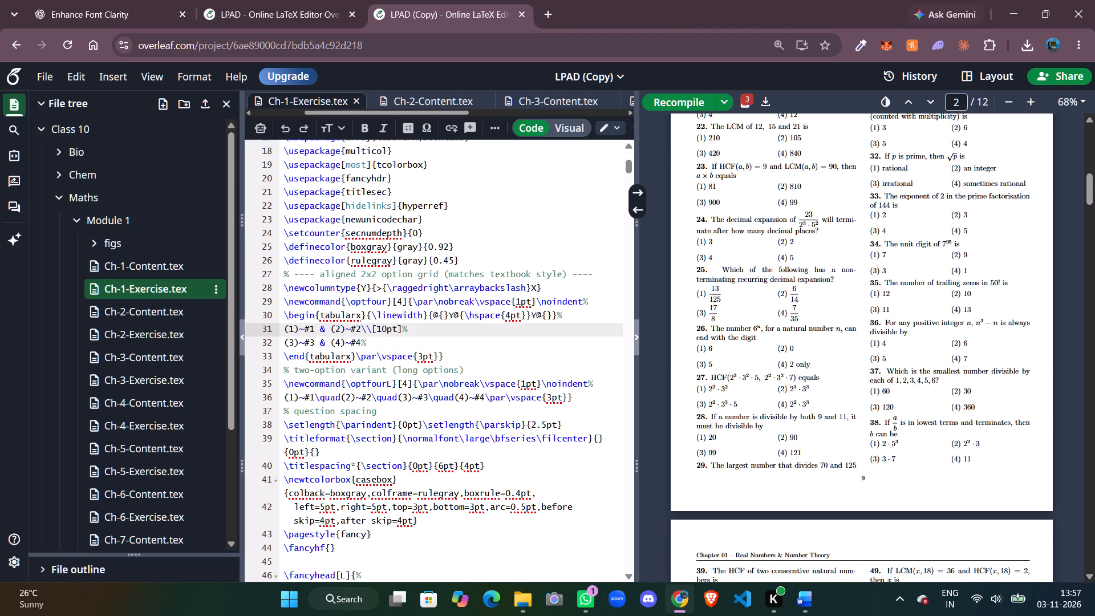
Check the option spacing and page layout of the compiled Chapter 1 exercise through to its last pages.
scroll(885, 353, "down", 7)
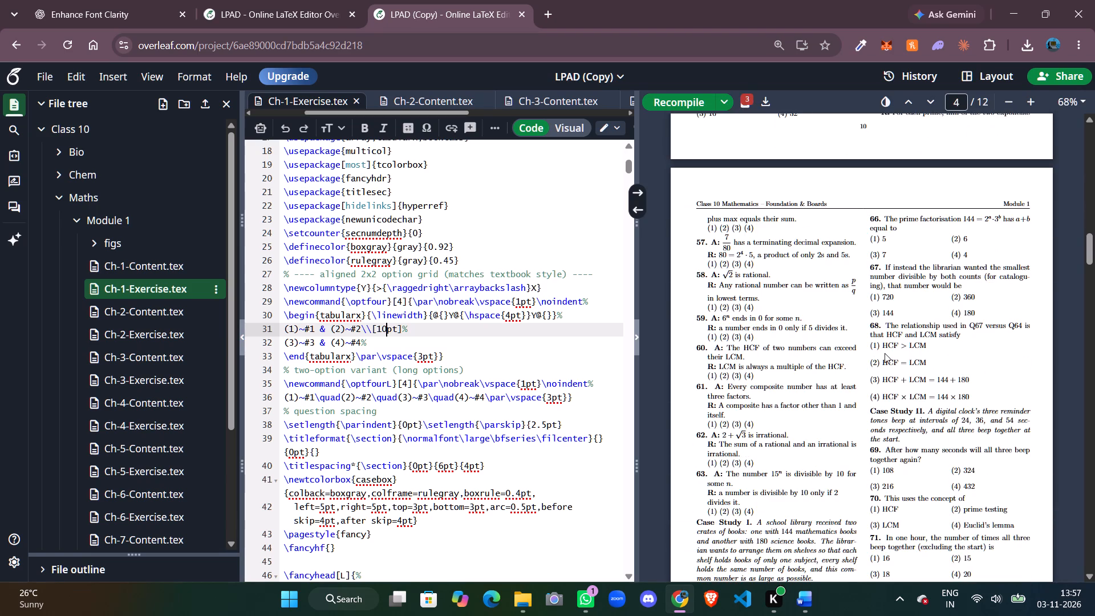
scroll(885, 353, "down", 3)
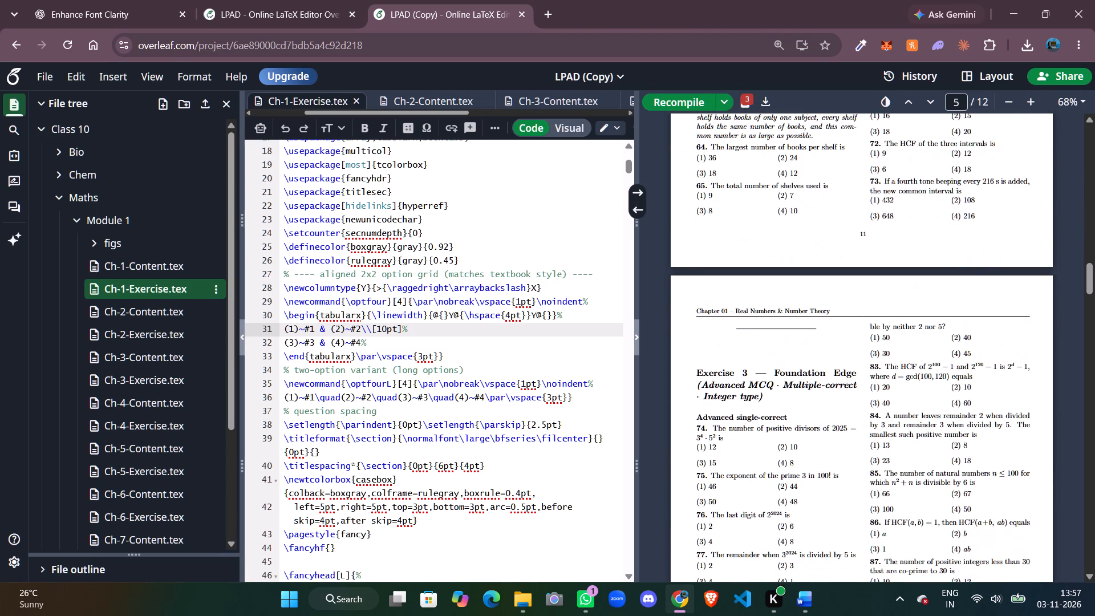
scroll(885, 353, "down", 2)
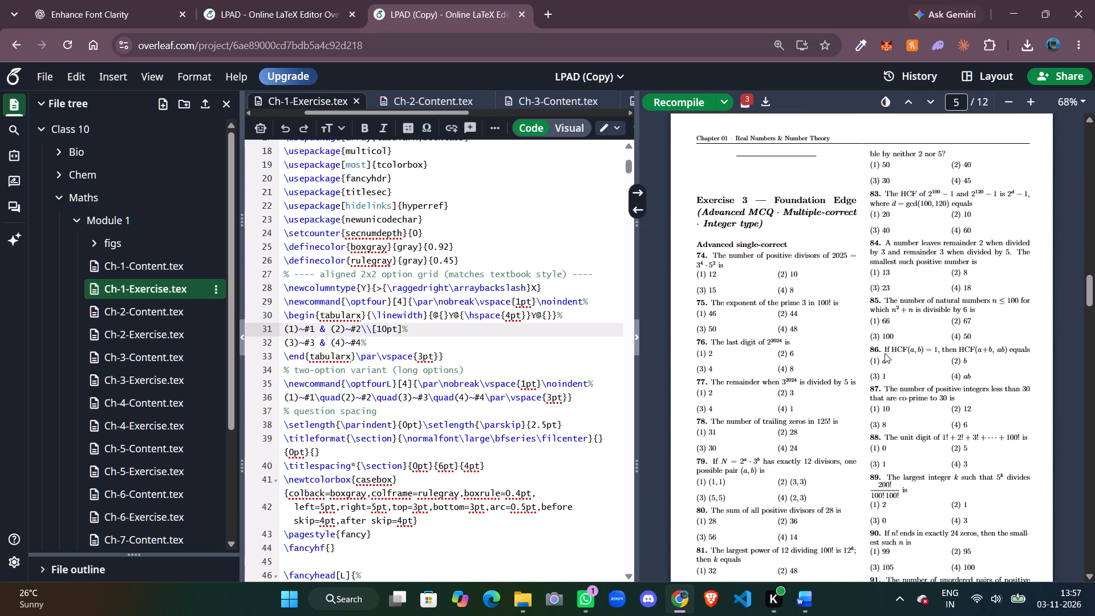
scroll(885, 353, "up", 2)
scroll(885, 353, "down", 1)
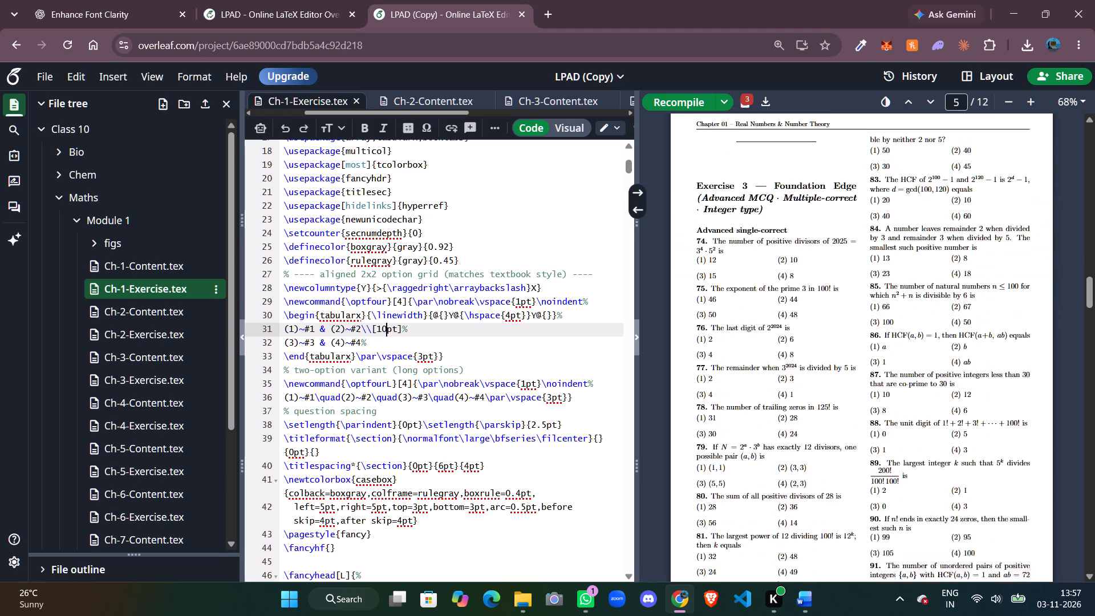
scroll(885, 353, "down", 17)
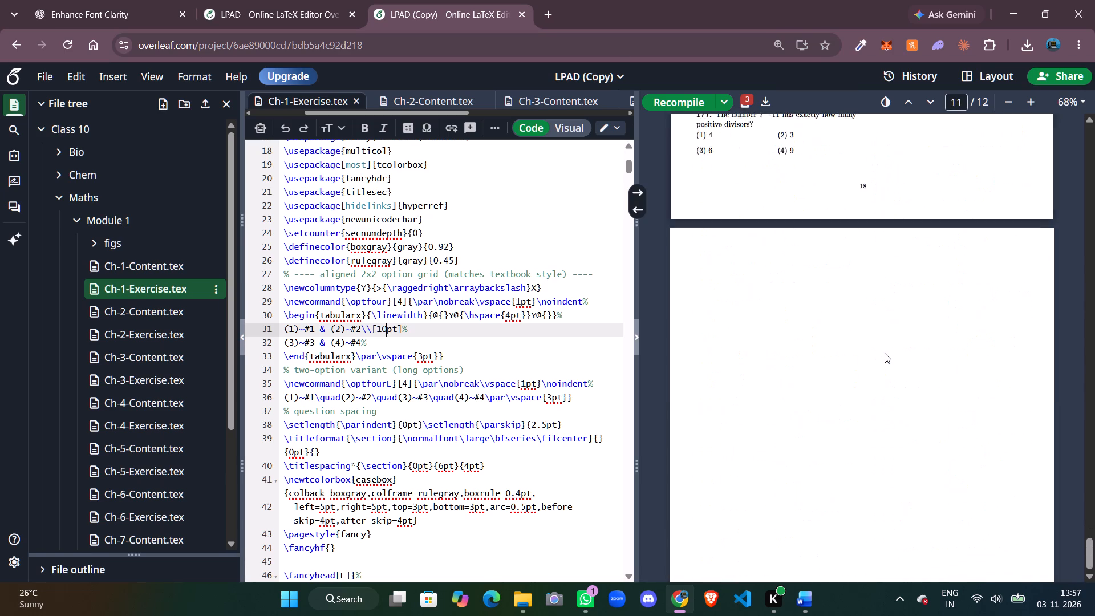
scroll(885, 353, "up", 5)
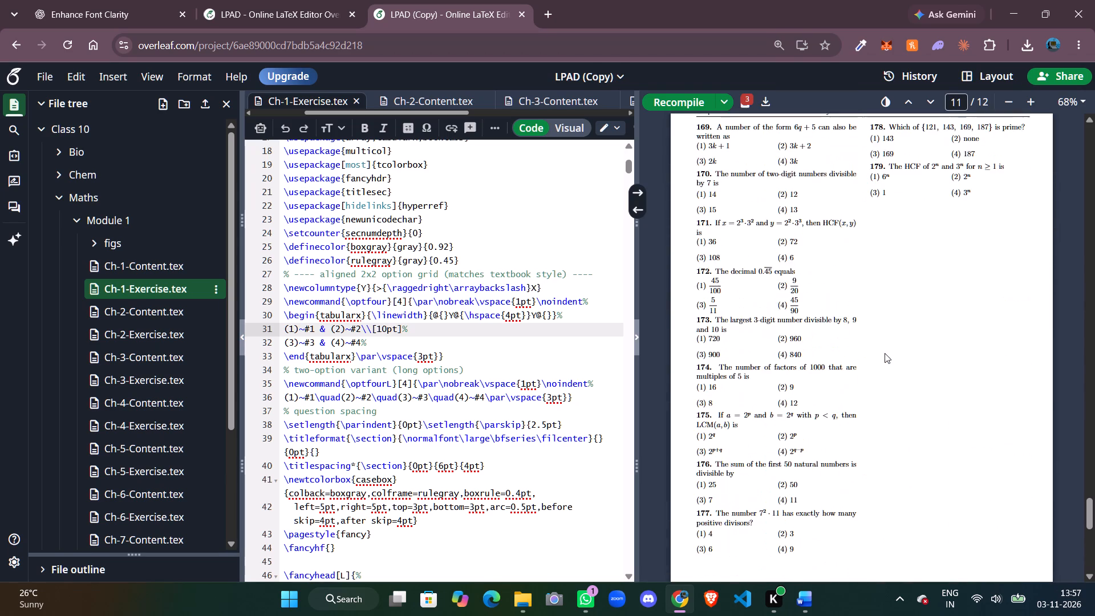
scroll(885, 353, "up", 1)
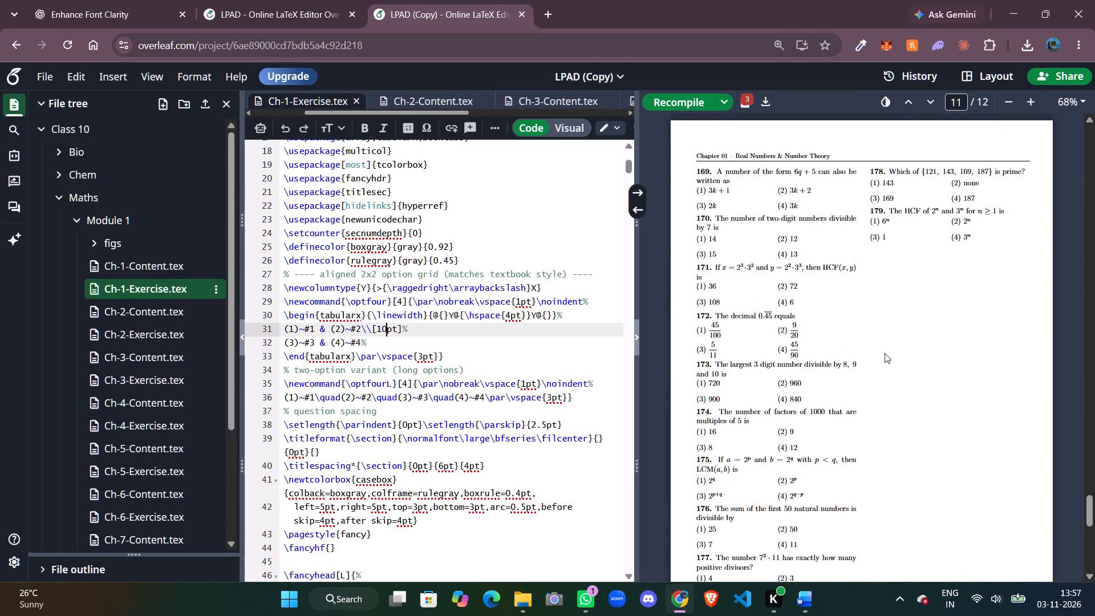
Undo the 10pt edit, set the optfour option-row gap to 9pt instead, and recompile.
key("ctrl+z")
key("ctrl+z")
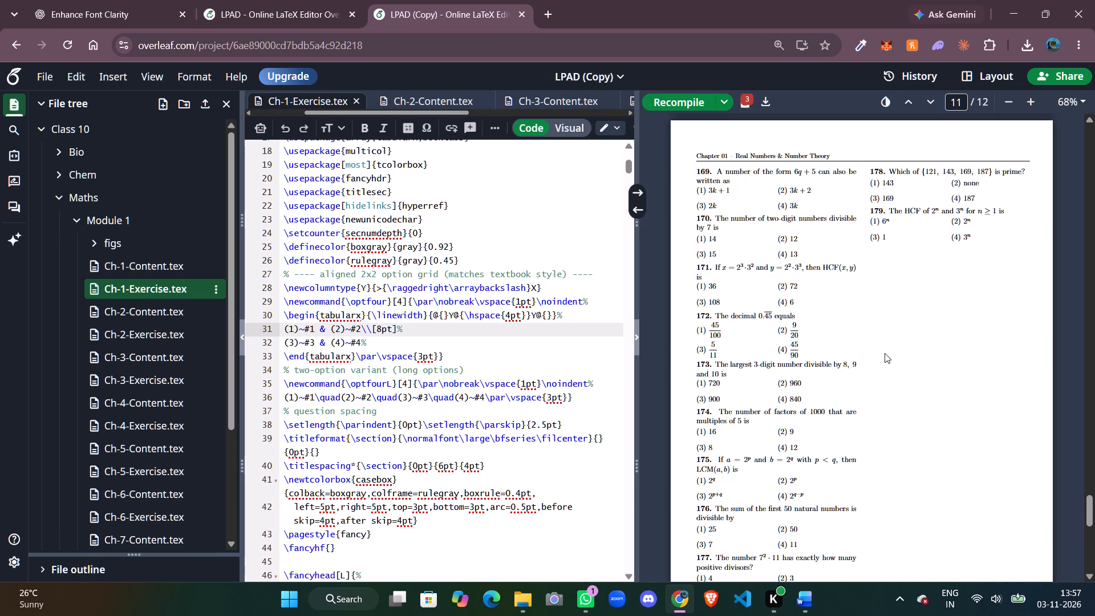
key("BackSpace")
key("9")
key("ctrl+s")
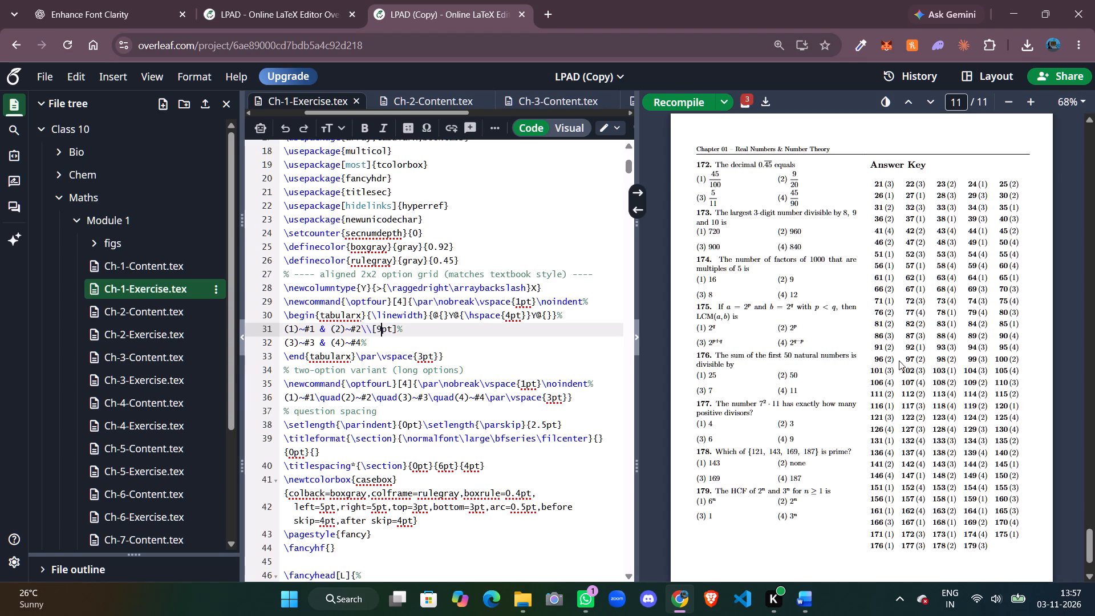
Review the recompiled Chapter 1 exercise pages for option spacing and layout, from the answer key backwards.
scroll(914, 382, "down", 1)
scroll(914, 382, "up", 7)
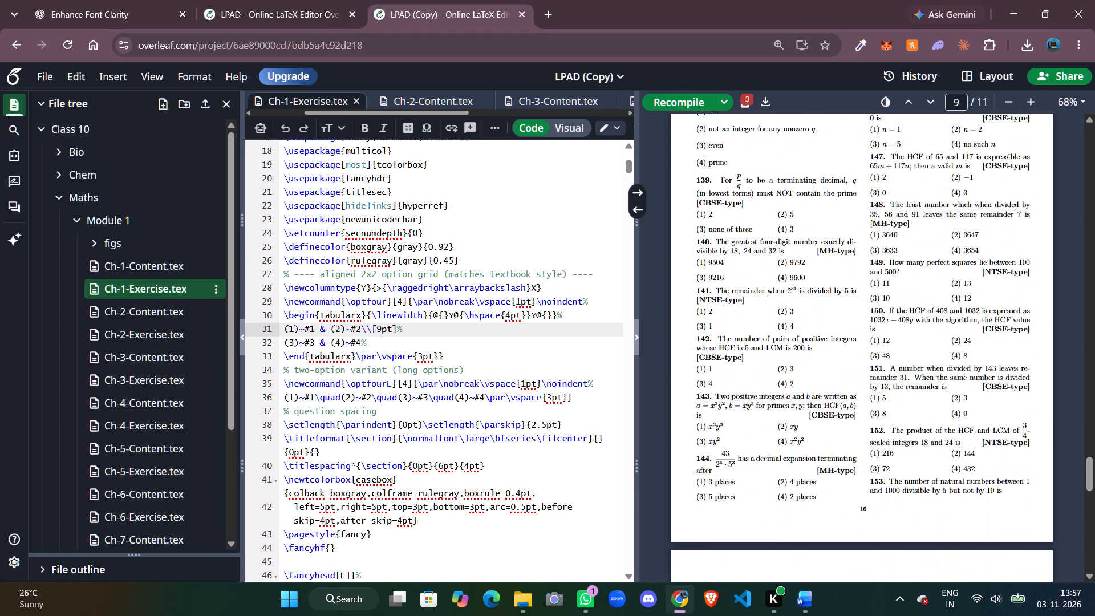
scroll(914, 382, "up", 12)
scroll(914, 382, "down", 6)
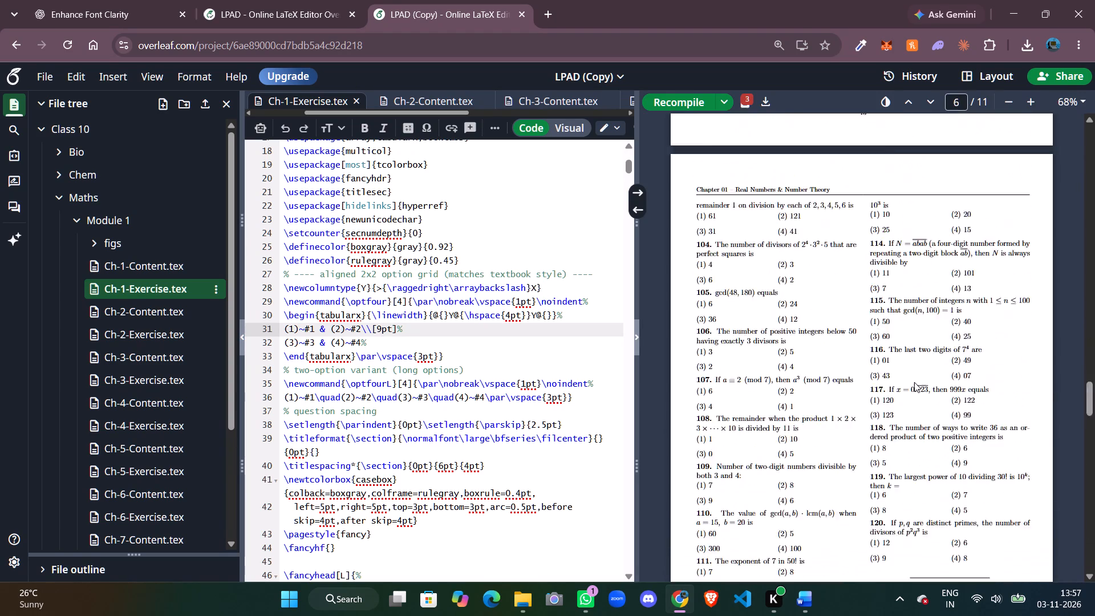
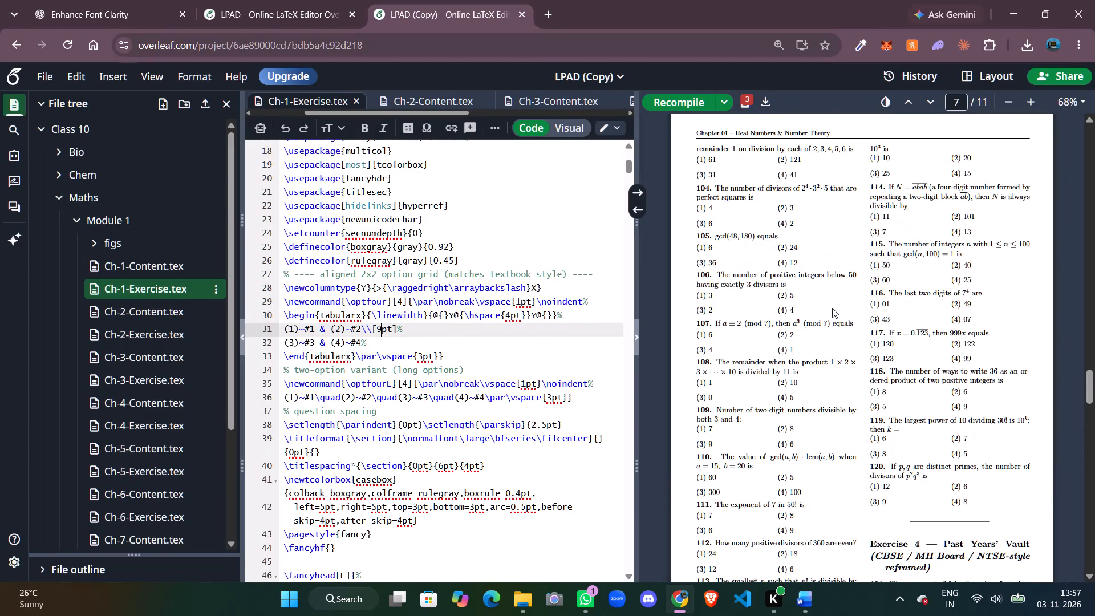
Check the option spacing on the middle pages of the compiled Chapter 1 exercise, going back from page 7 to page 5.
scroll(832, 308, "up", 8)
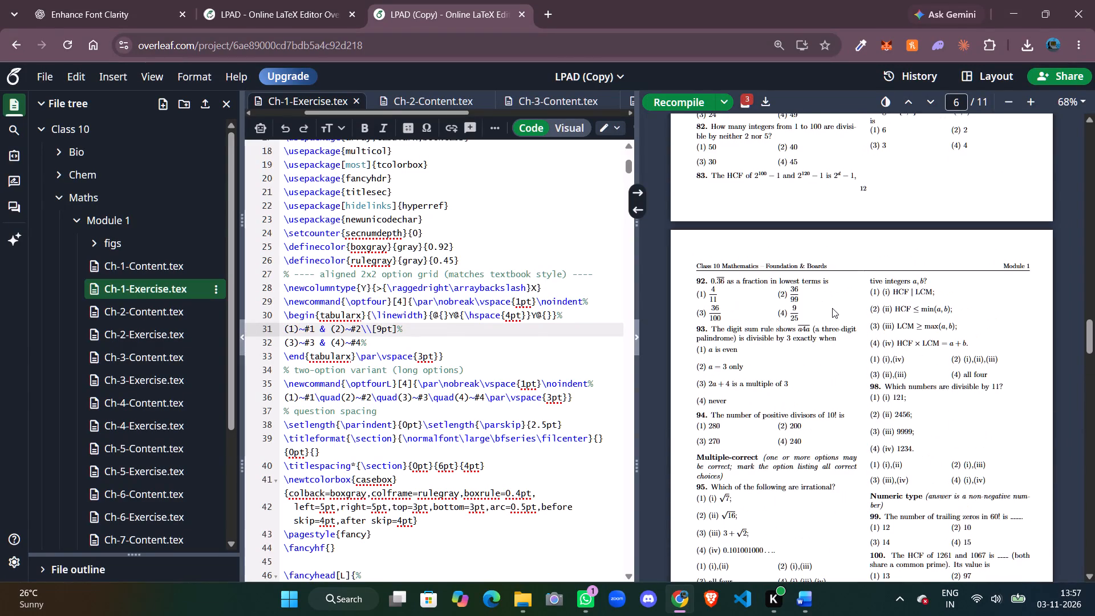
scroll(832, 308, "up", 3)
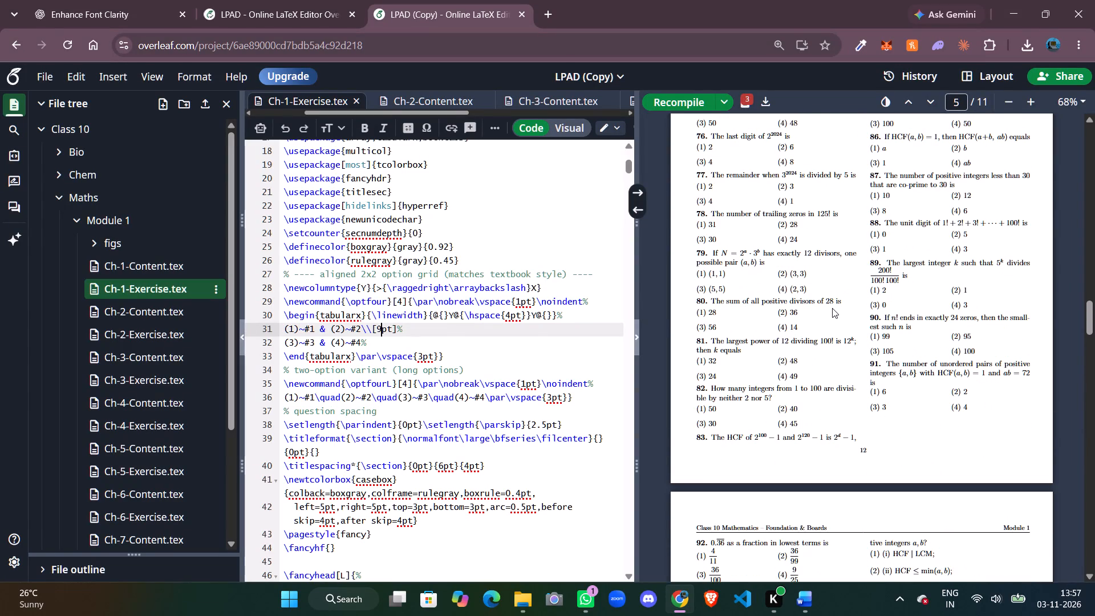
scroll(832, 308, "up", 2)
scroll(832, 308, "down", 1)
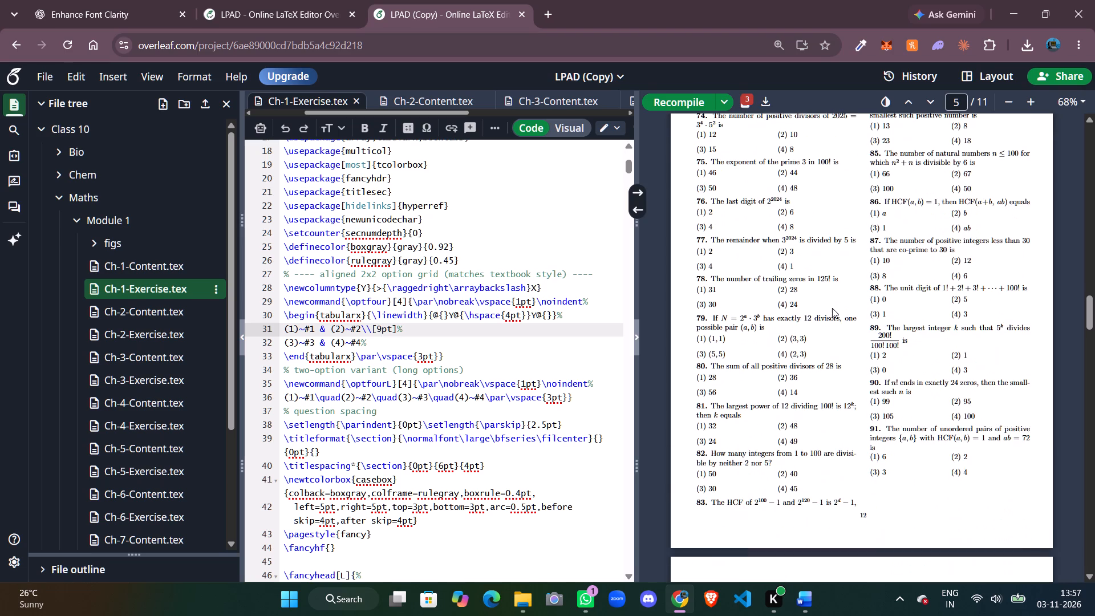
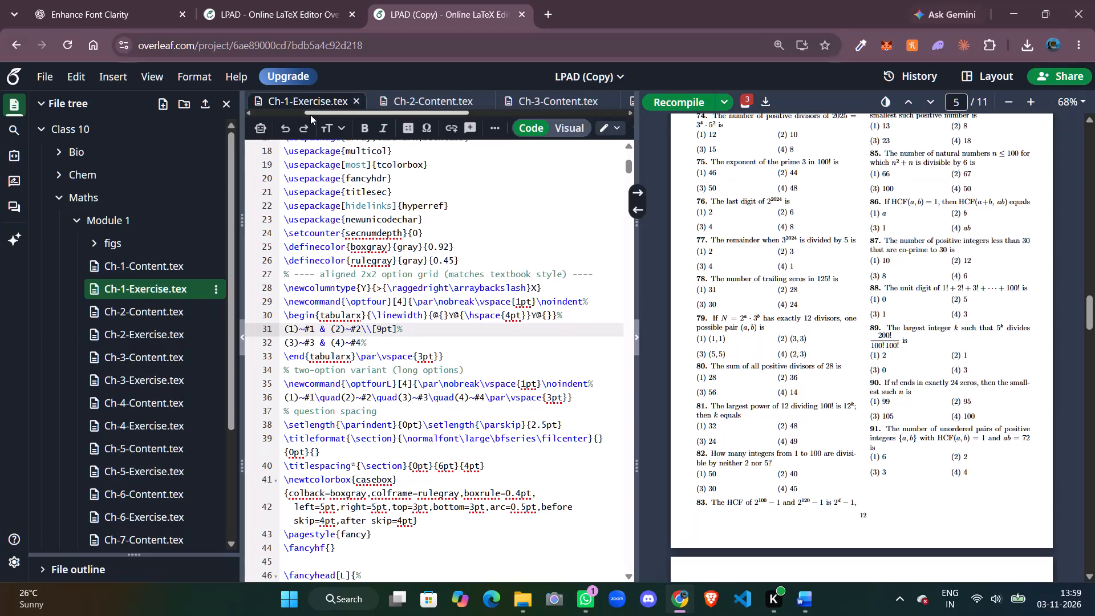
Switch the editor to Module 1's Ch-1-Content.tex and recompile to generate the Chapter 1 content PDF.
scroll(300, 99, "right", 4)
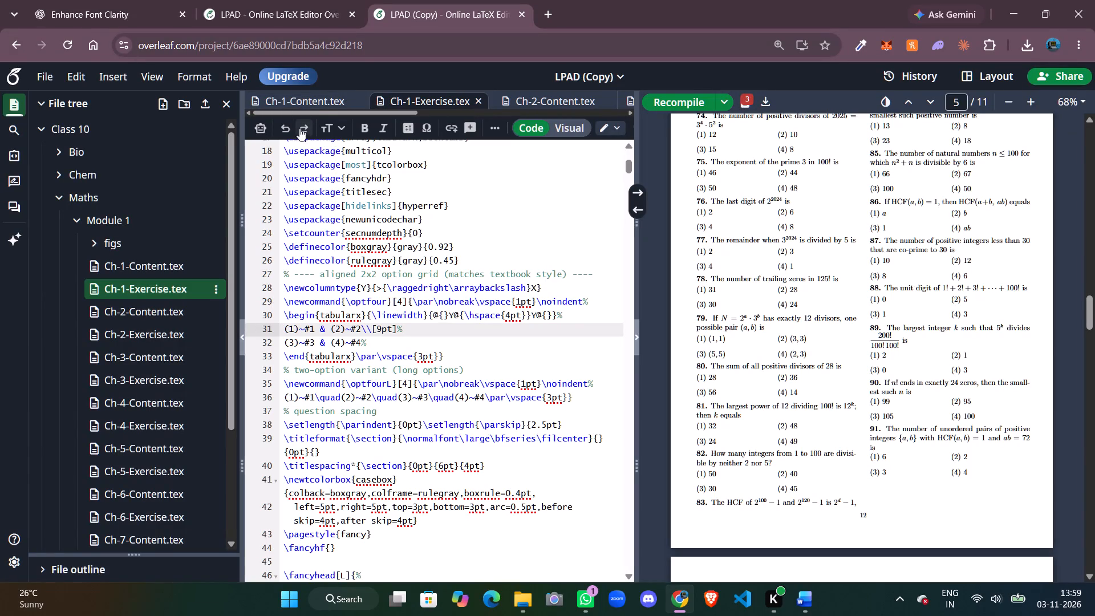
left_click(323, 100)
left_click(474, 264)
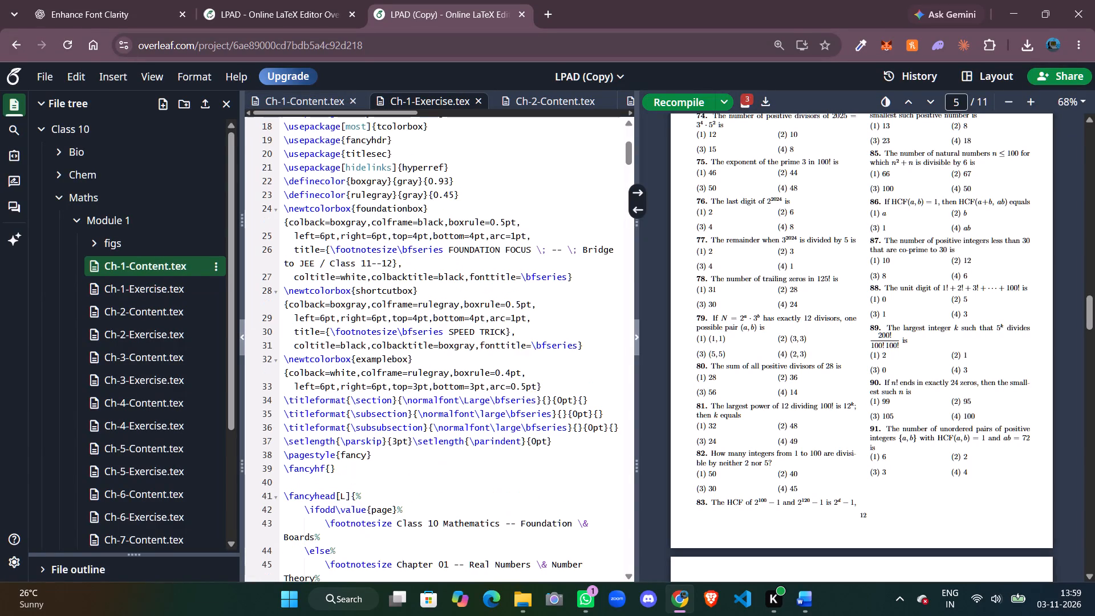
key("ctrl+s")
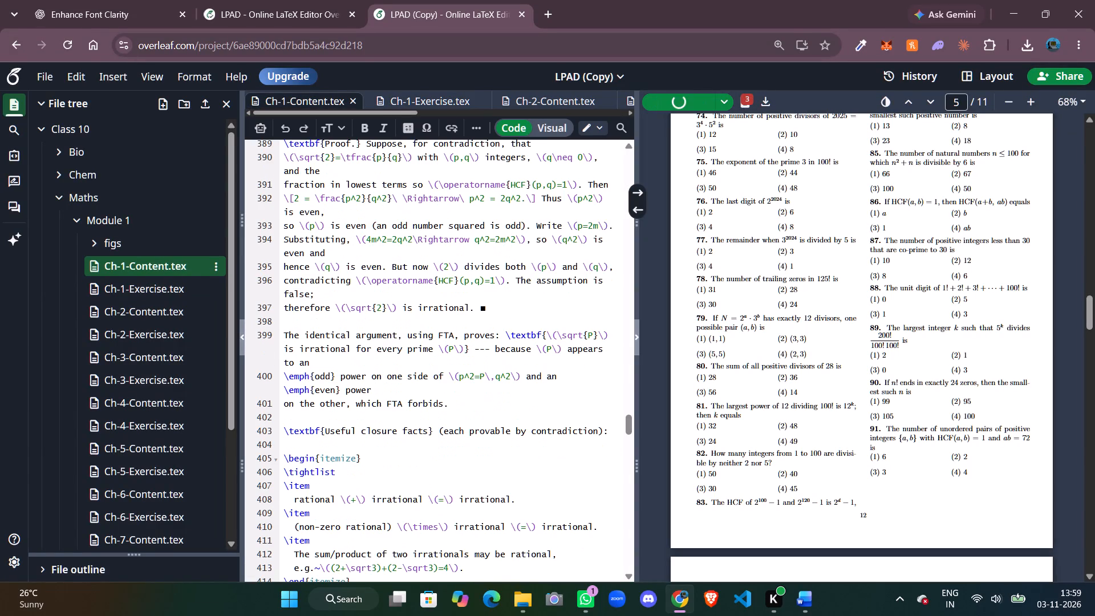
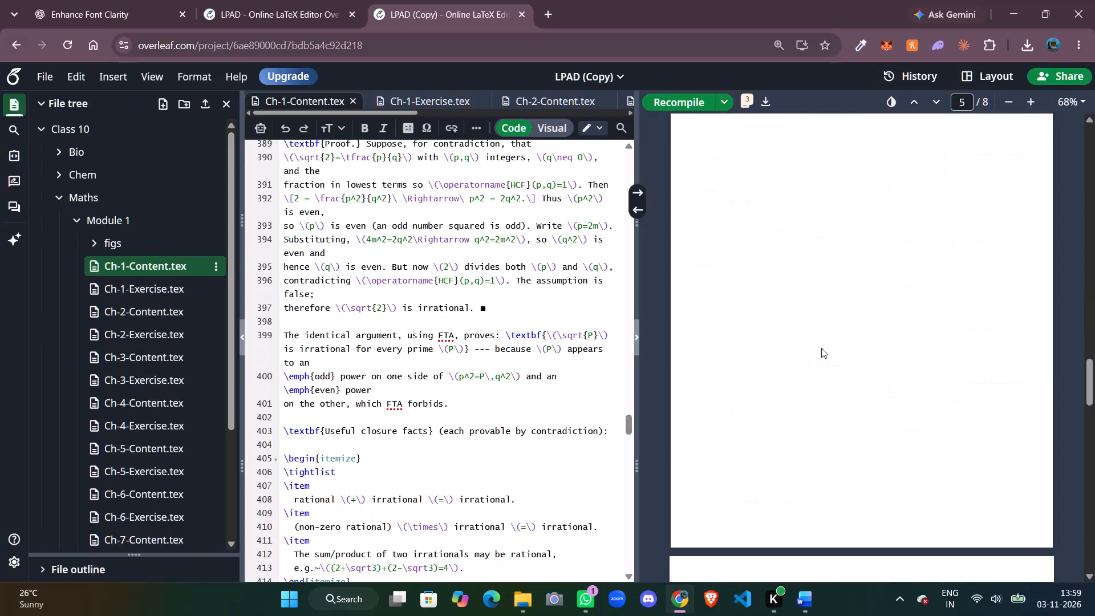
Review the compiled Chapter 1 Real Numbers & Number Theory PDF from its first page through the Speed Trick box on page 4.
scroll(821, 348, "up", 14)
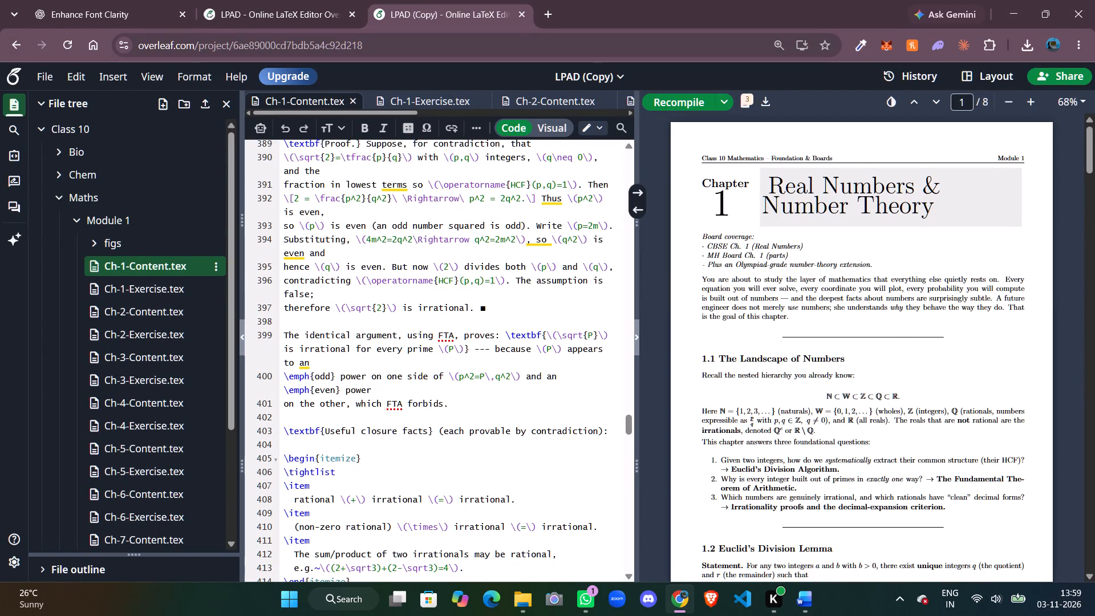
scroll(833, 362, "down", 5)
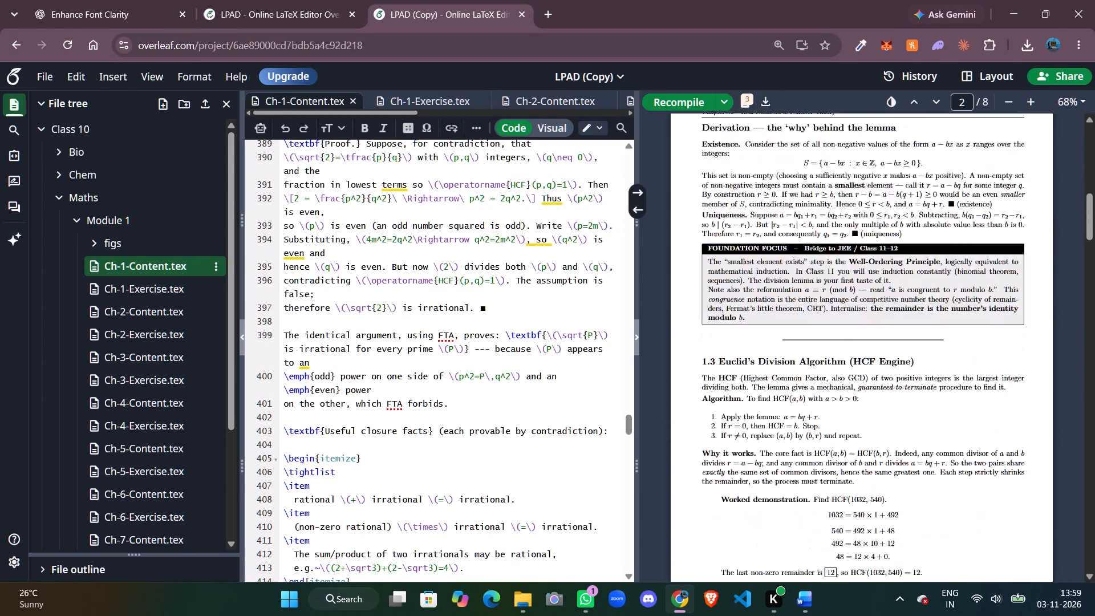
scroll(833, 362, "down", 6)
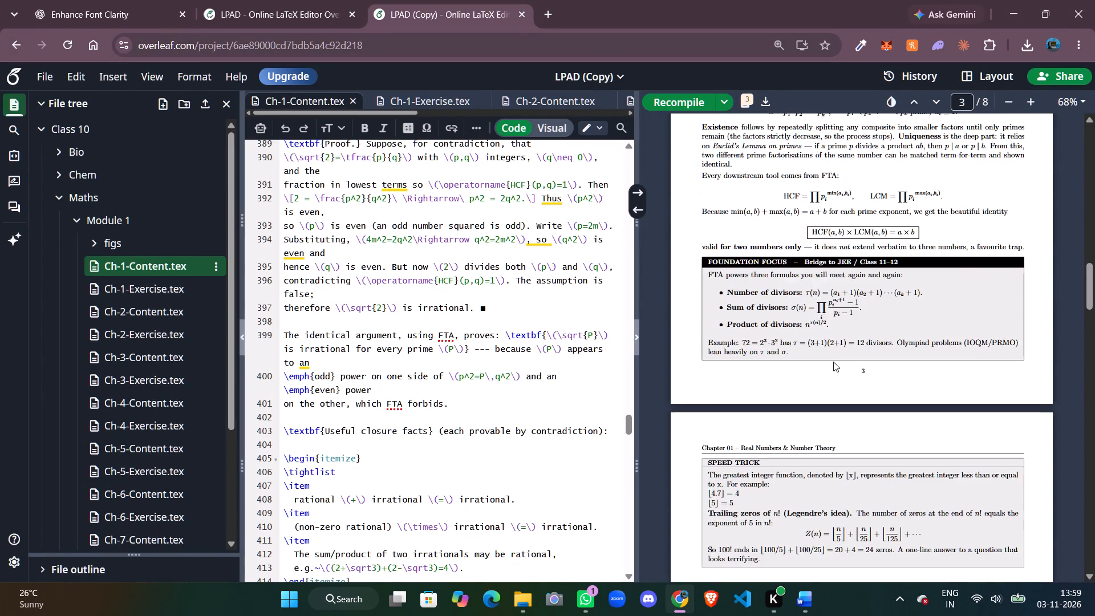
scroll(833, 362, "down", 1)
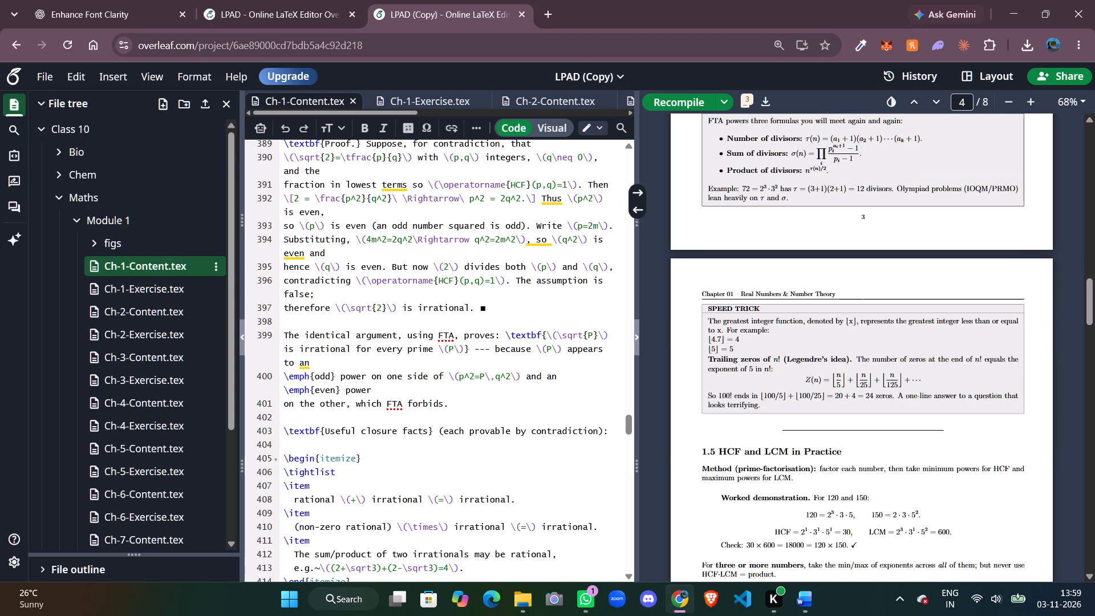
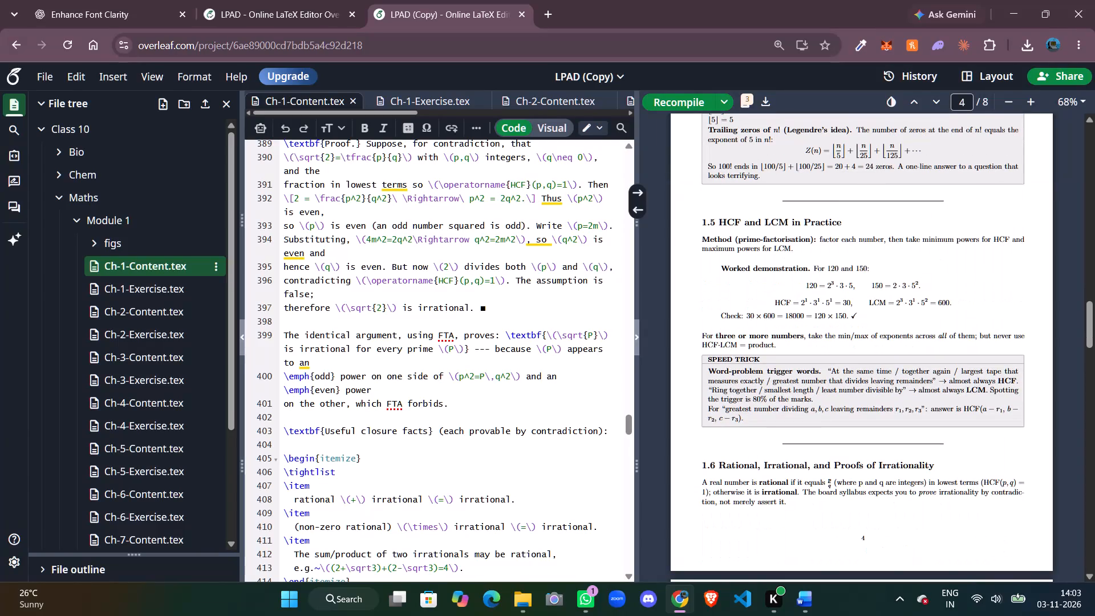
Review pages 3 to 6 of the compiled Chapter 1 PDF, from the HCF division working through the divisibility rules Speed Trick box.
scroll(753, 339, "up", 1)
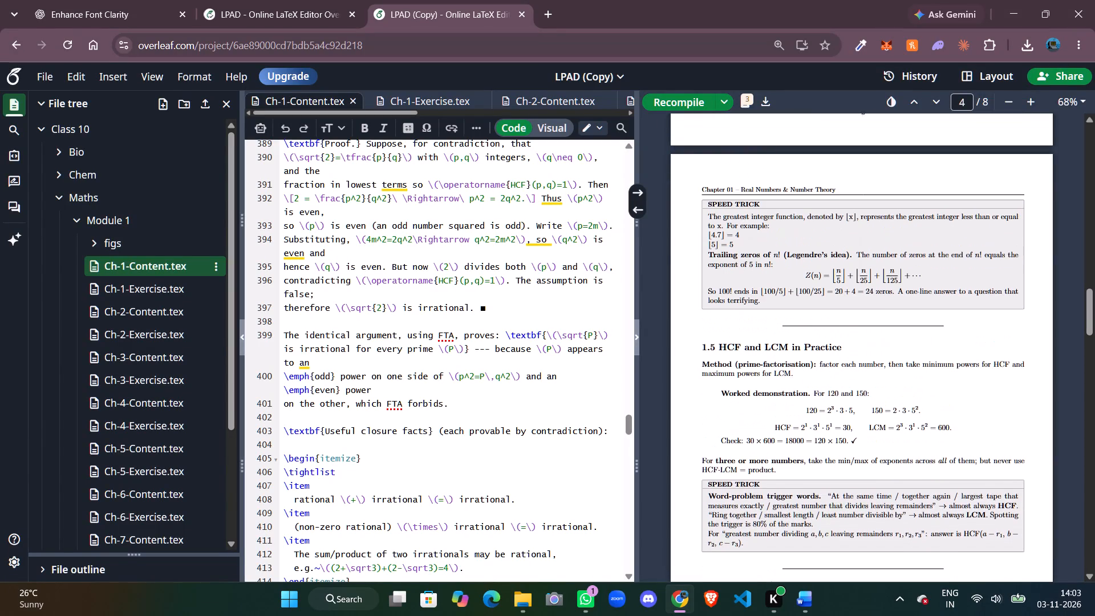
scroll(753, 339, "up", 2)
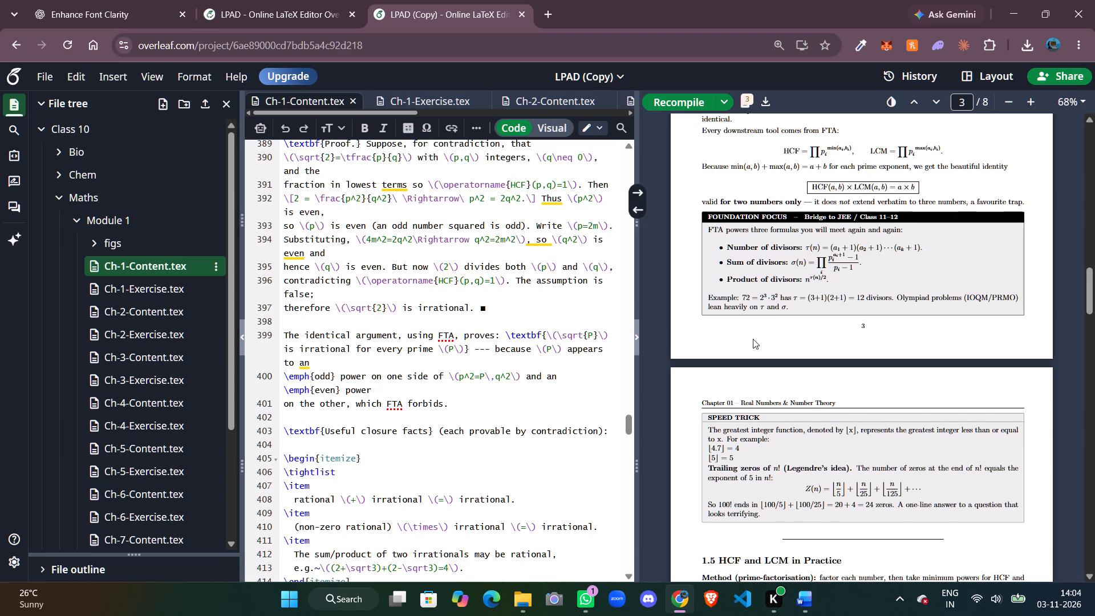
scroll(753, 339, "down", 1)
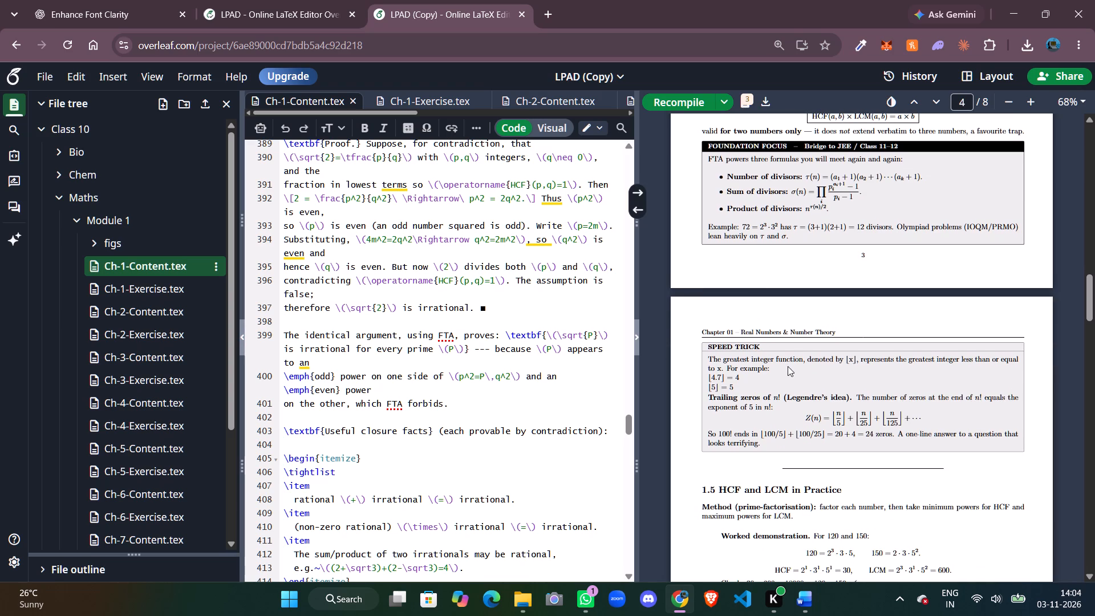
left_click(788, 366)
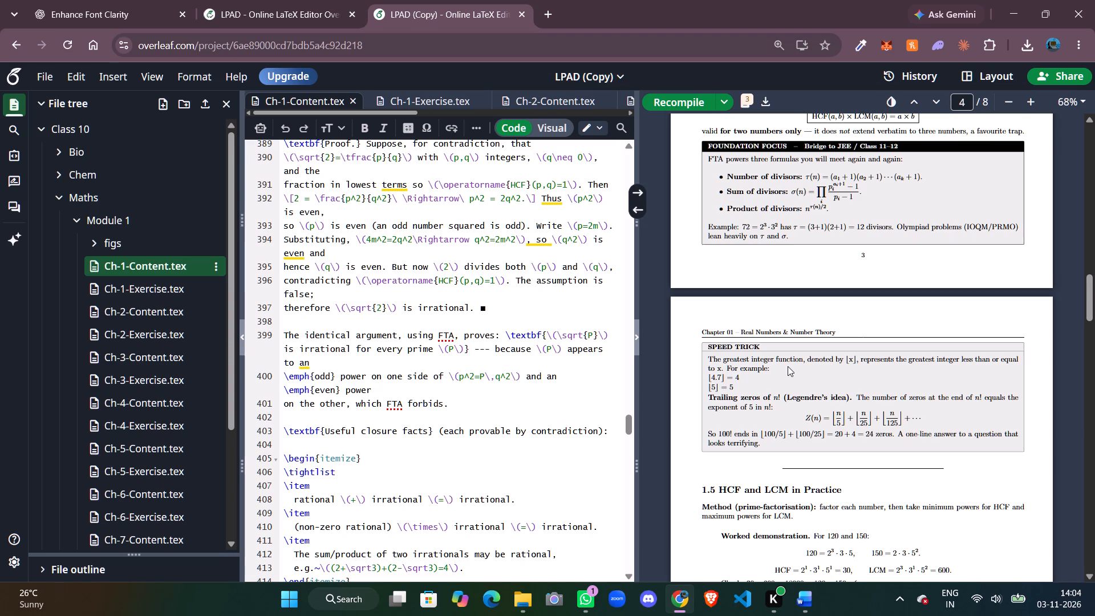
scroll(788, 366, "down", 8)
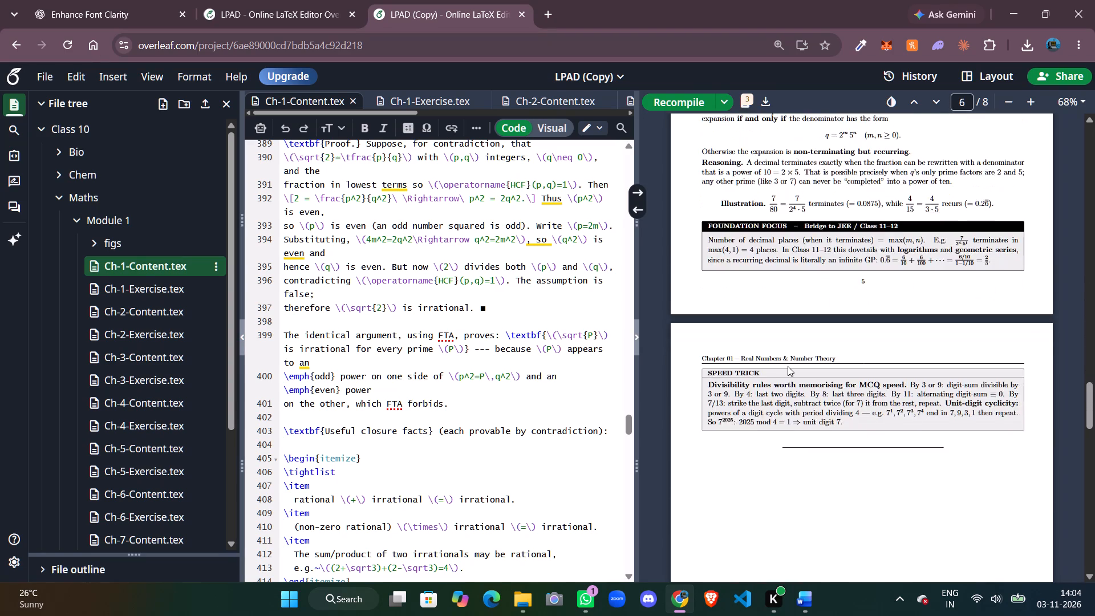
scroll(788, 366, "down", 1)
scroll(788, 366, "up", 6)
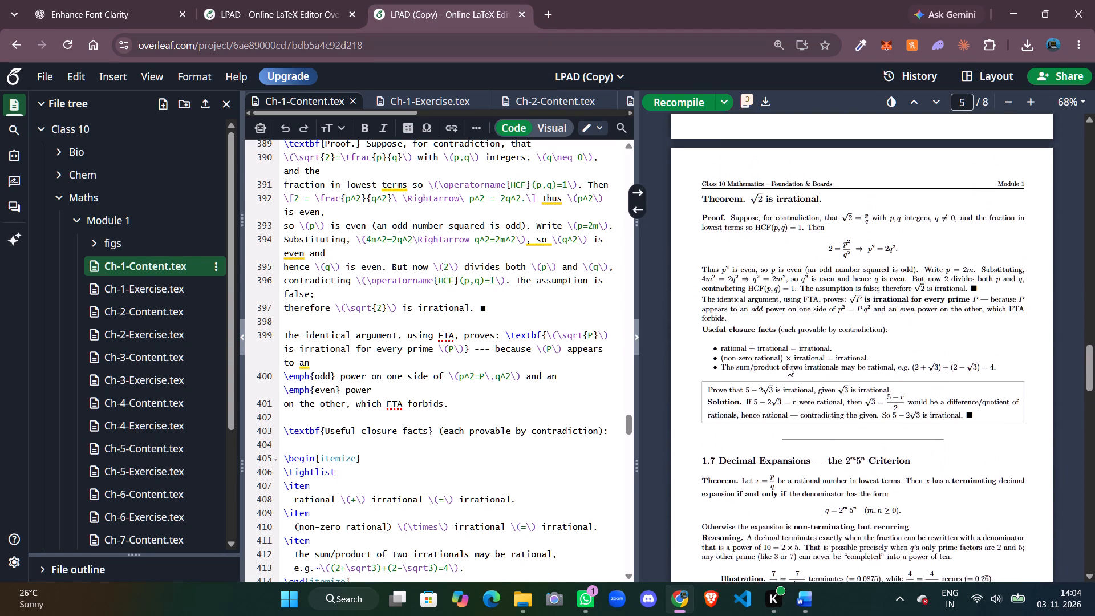
scroll(788, 366, "up", 13)
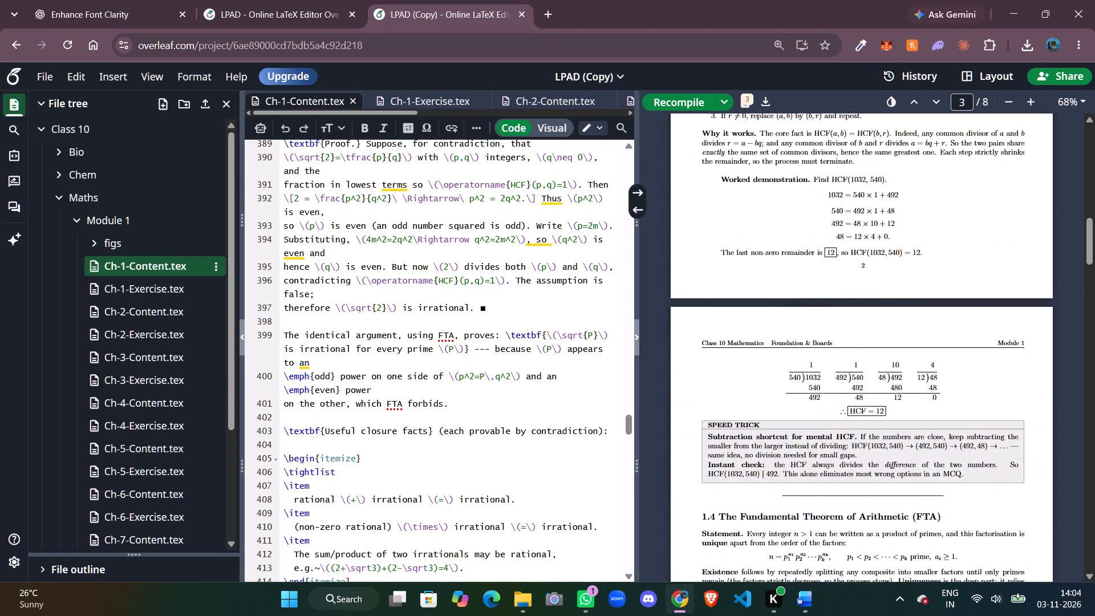
Recheck the compiled Chapter 1 Real Numbers & Number Theory PDF from its opening page to the start of section 1.5 on page 4.
scroll(788, 366, "up", 6)
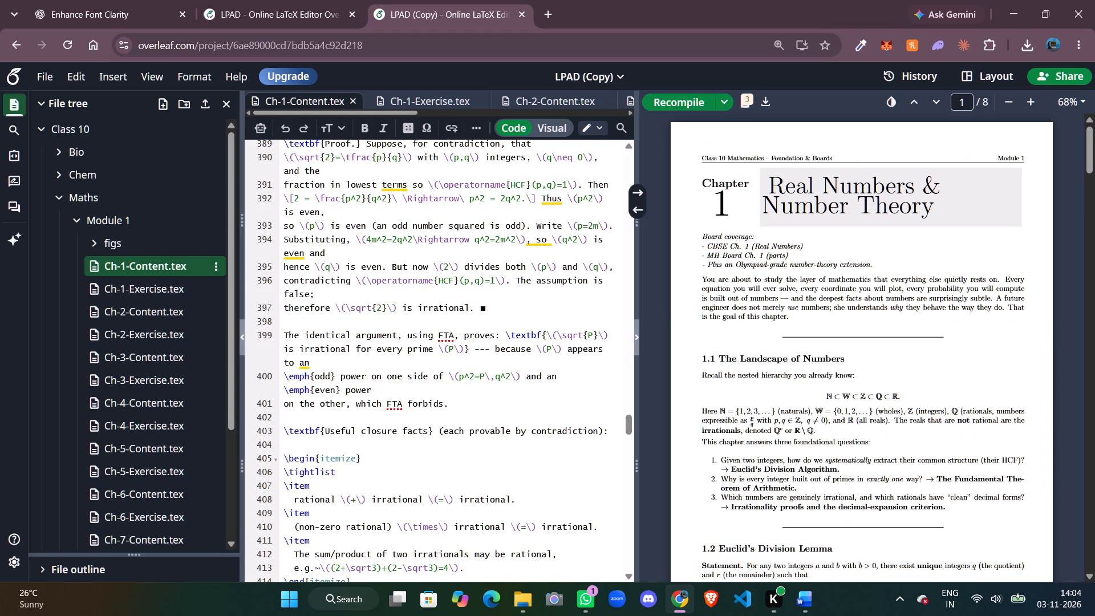
scroll(790, 359, "down", 4)
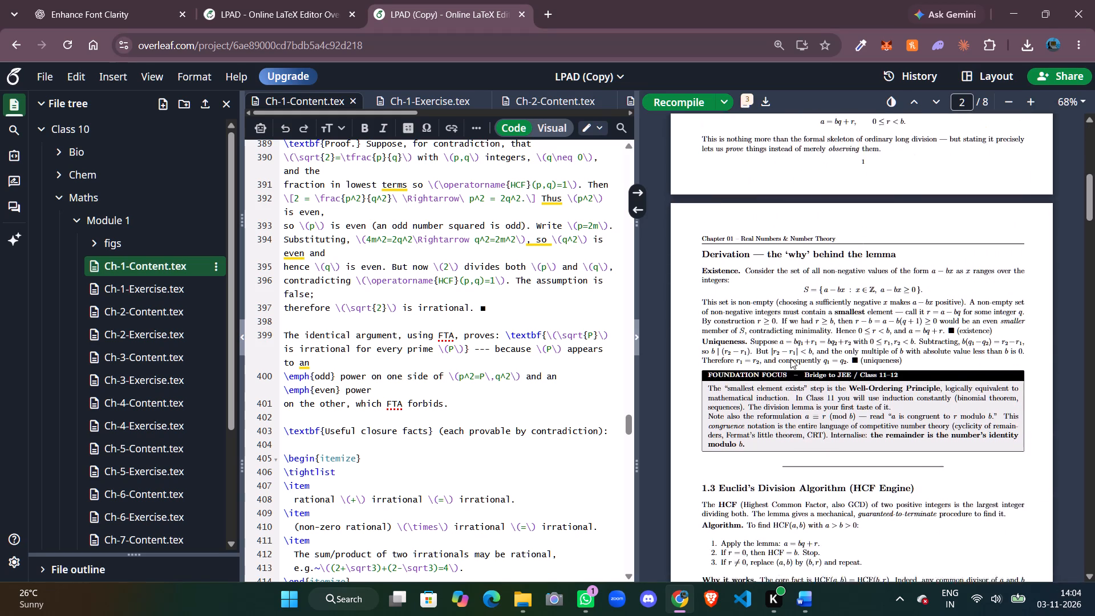
scroll(790, 359, "down", 5)
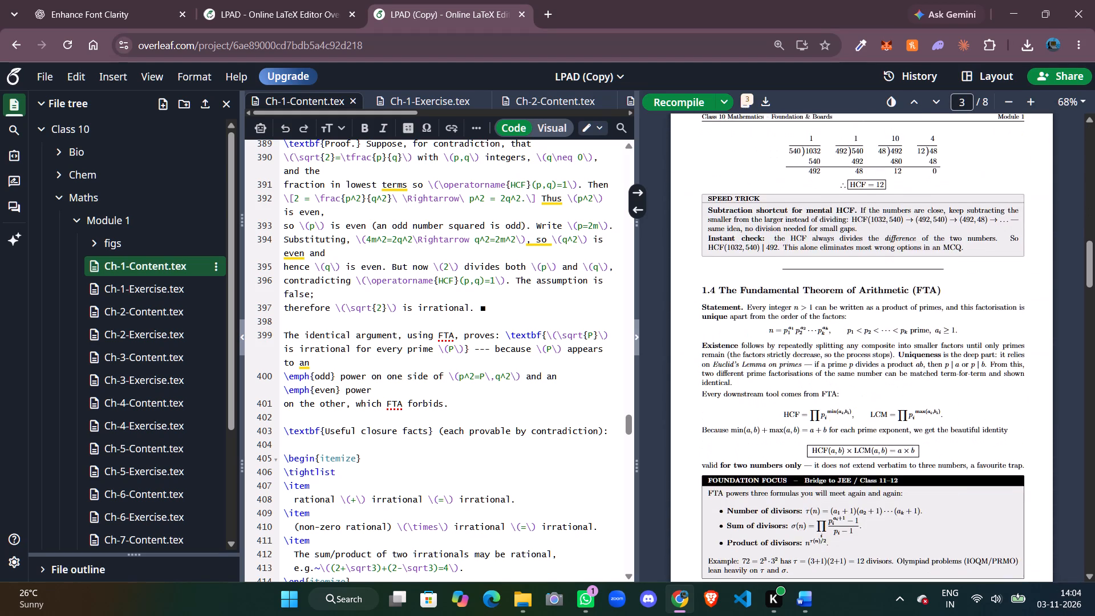
scroll(790, 359, "down", 2)
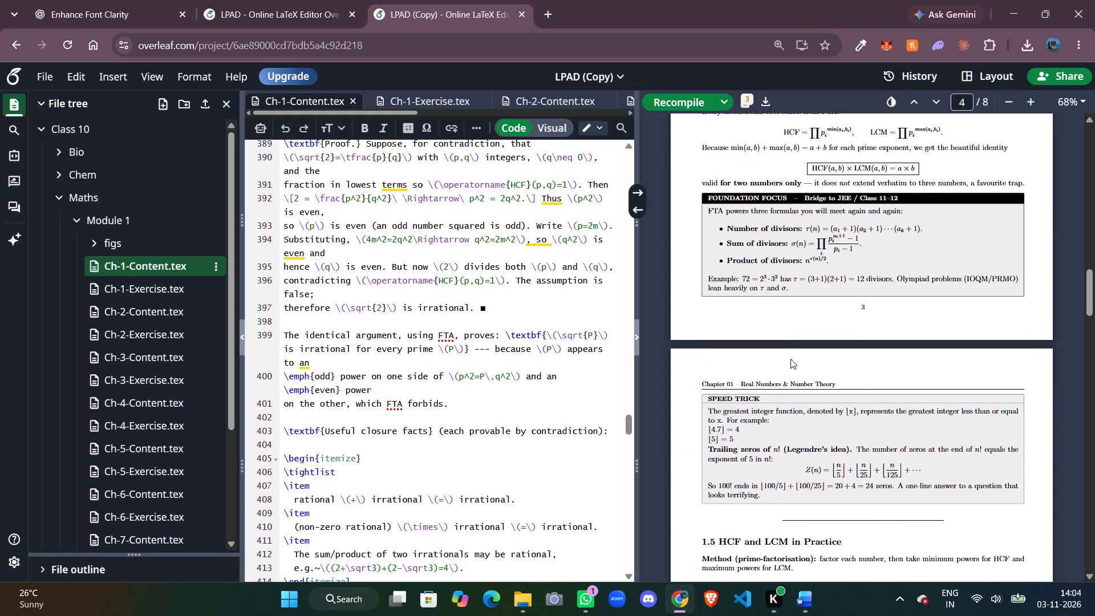
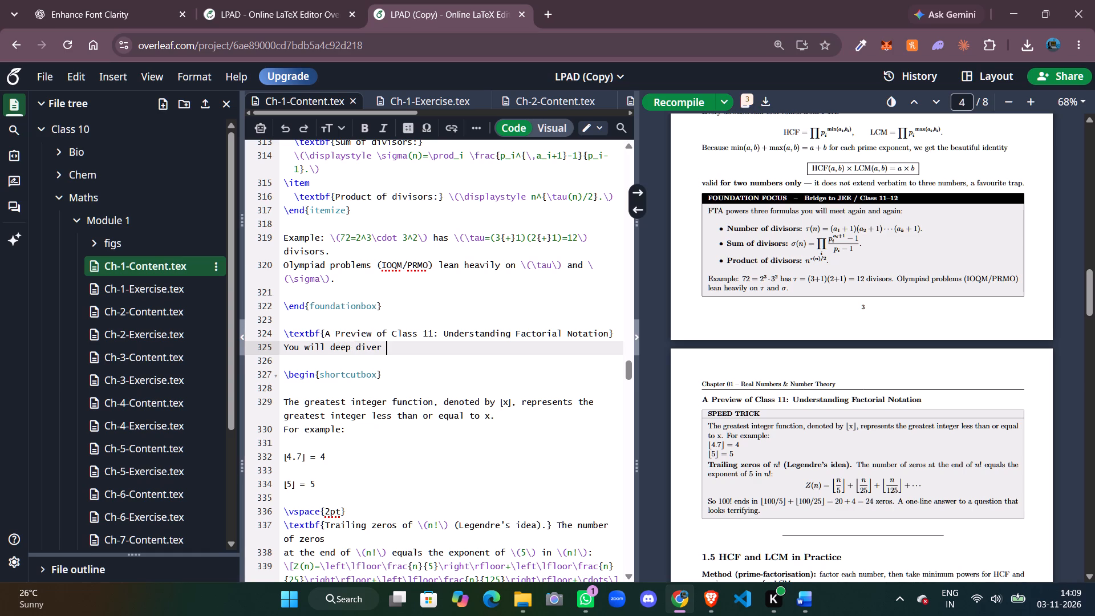
key("ctrl+BackSpace")
type("dive in this cinc")
key("BackSpace")
key("BackSpace")
key("BackSpace")
type("oncept")
key("space")
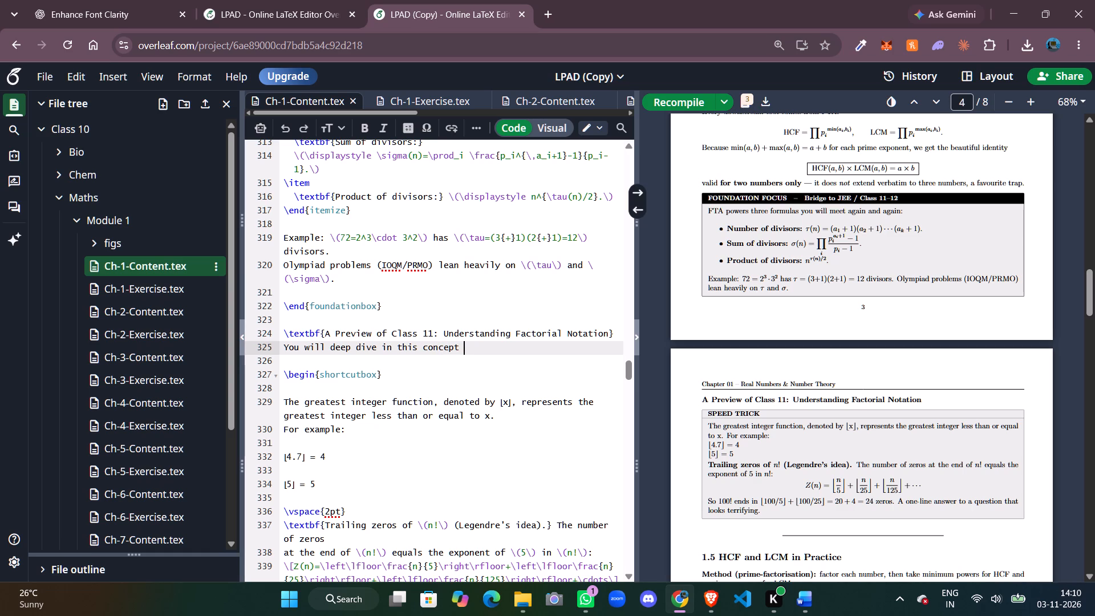
type("in")
key("space")
type("class")
key("space")
type("11")
key("space")
key("BackSpace")
type(", for the")
key("space")
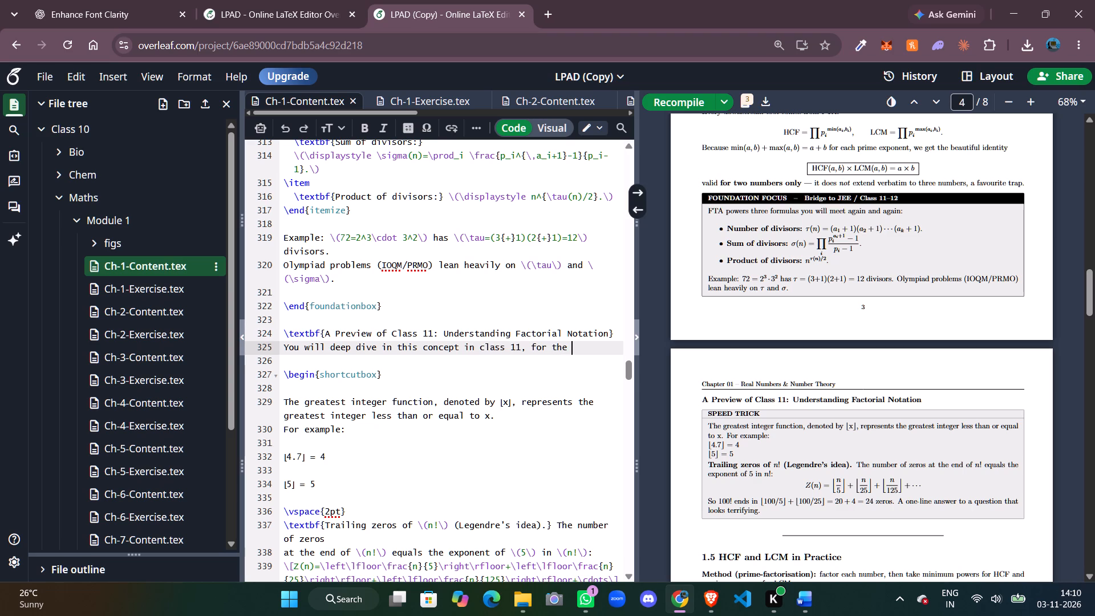
type("time be")
type("ing")
key("space")
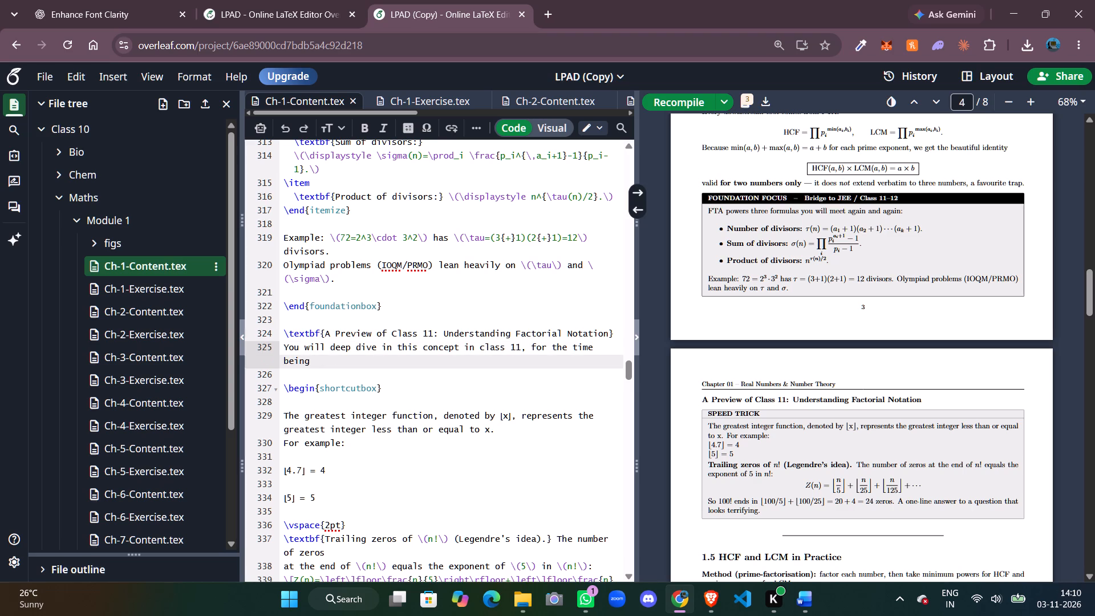
type("understand")
key("space")
type("Factorial")
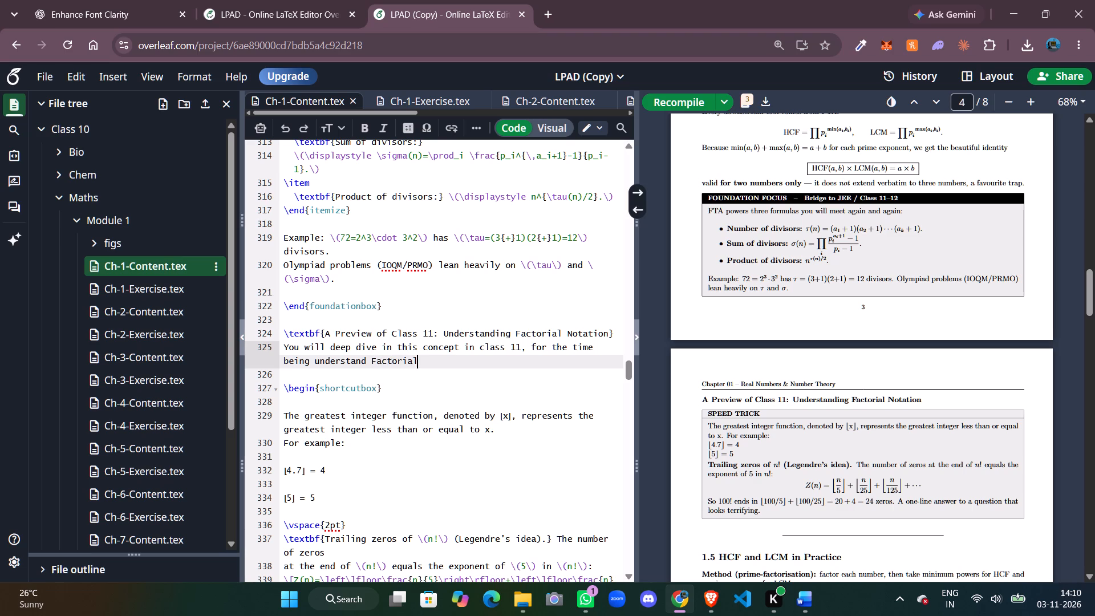
key("space")
type("Nota")
type("tion")
key("ctrl+s")
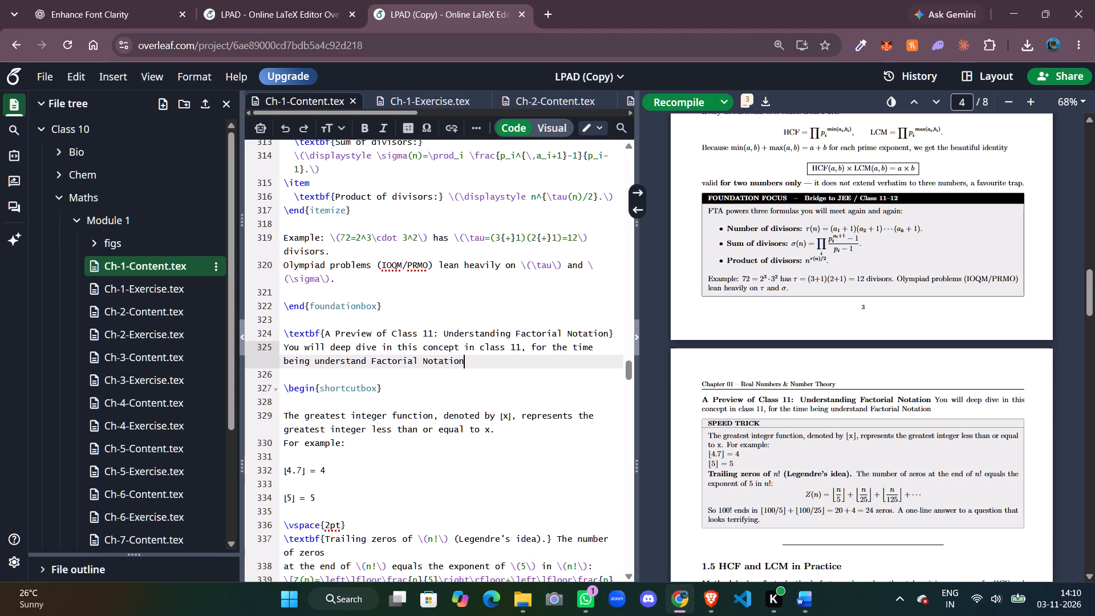
Add a \\ line break after the factorial notation heading and recompile the document.
left_click(617, 333)
key("space")
type("\\\\")
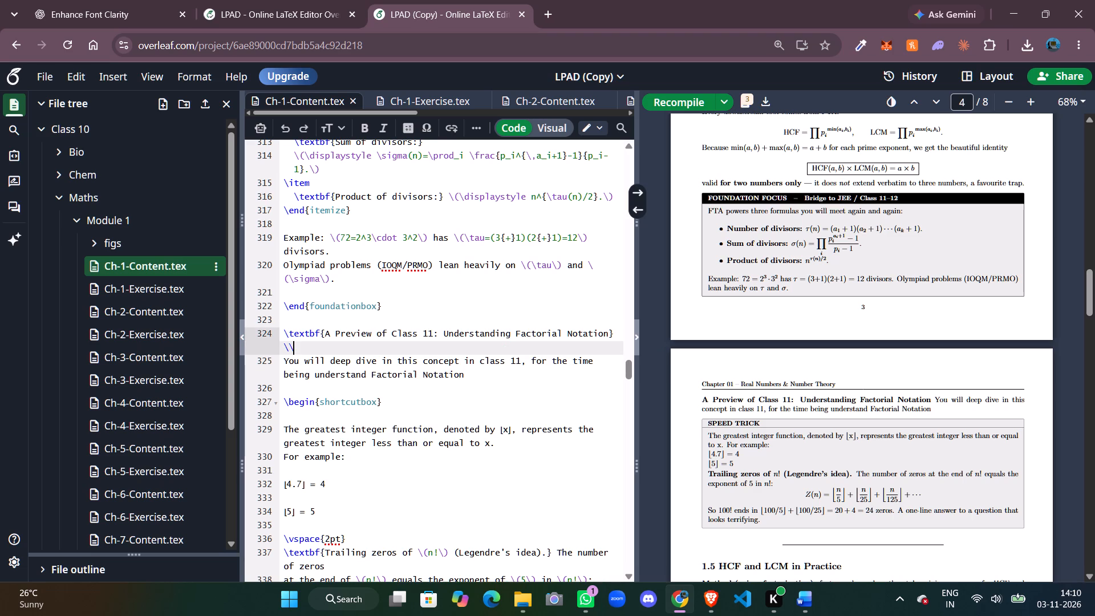
key("ctrl+s")
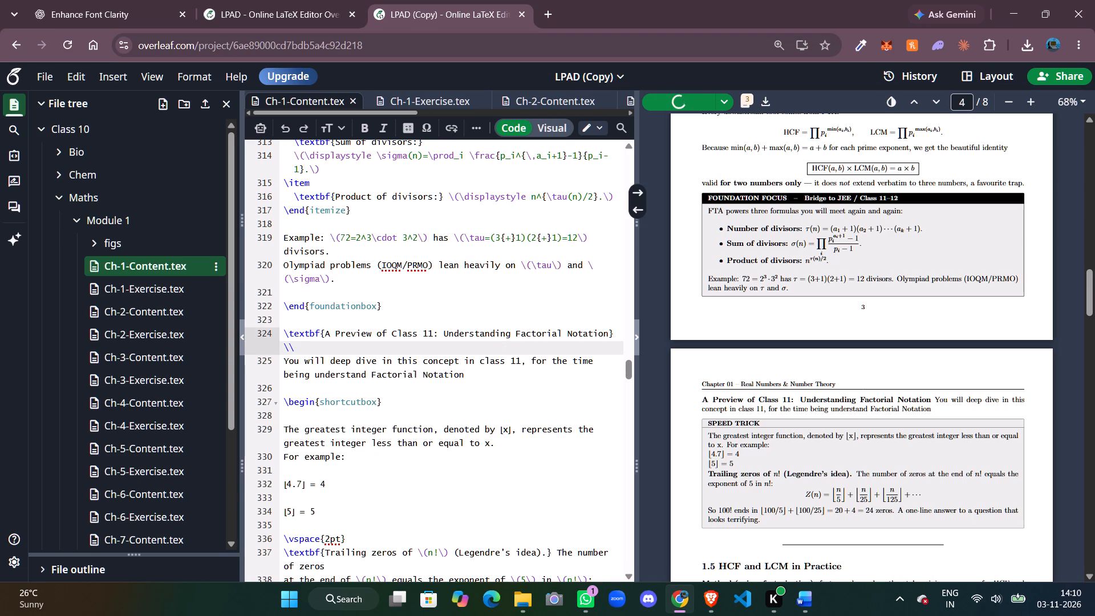
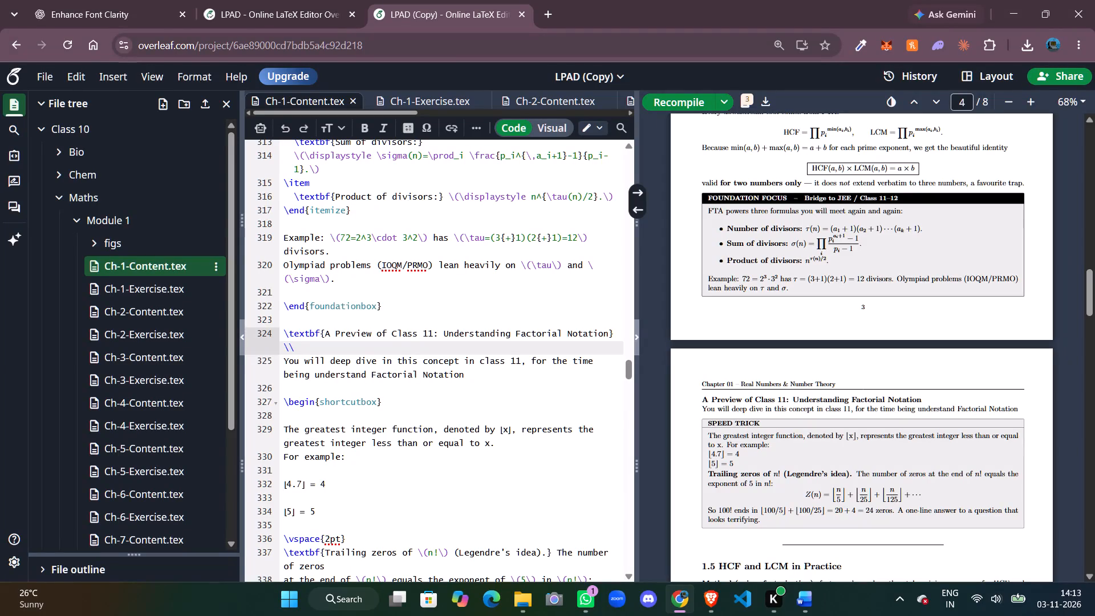
Replace "deep dive in" with "learn" in the Class 11 note below the factorial notation heading.
left_click(375, 363)
key("ctrl+BackSpace")
key("ctrl+BackSpace")
type("learn")
key("ctrl+Delete")
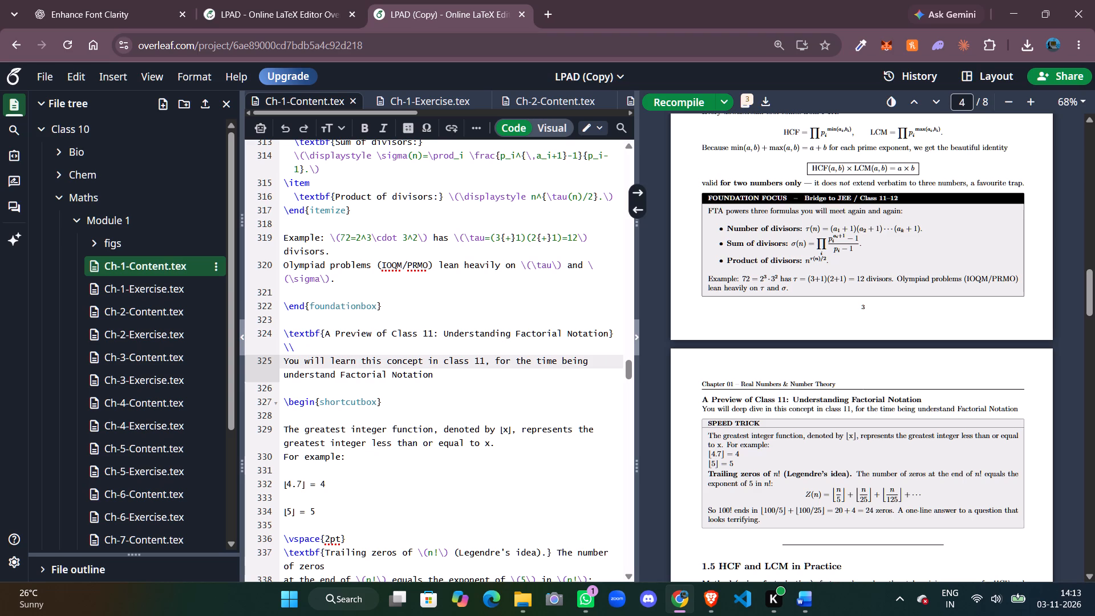
End the Class 11 note with " - \\" after "Factorial Notation" and add an empty line below it.
left_click(437, 374)
key("space")
type("-")
key("space")
key("Return")
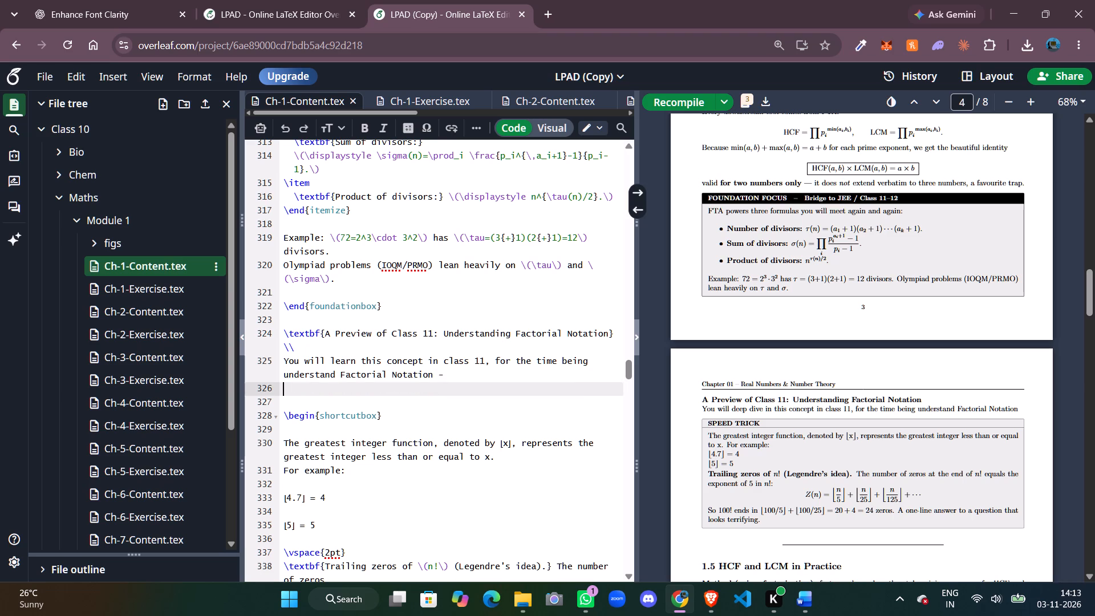
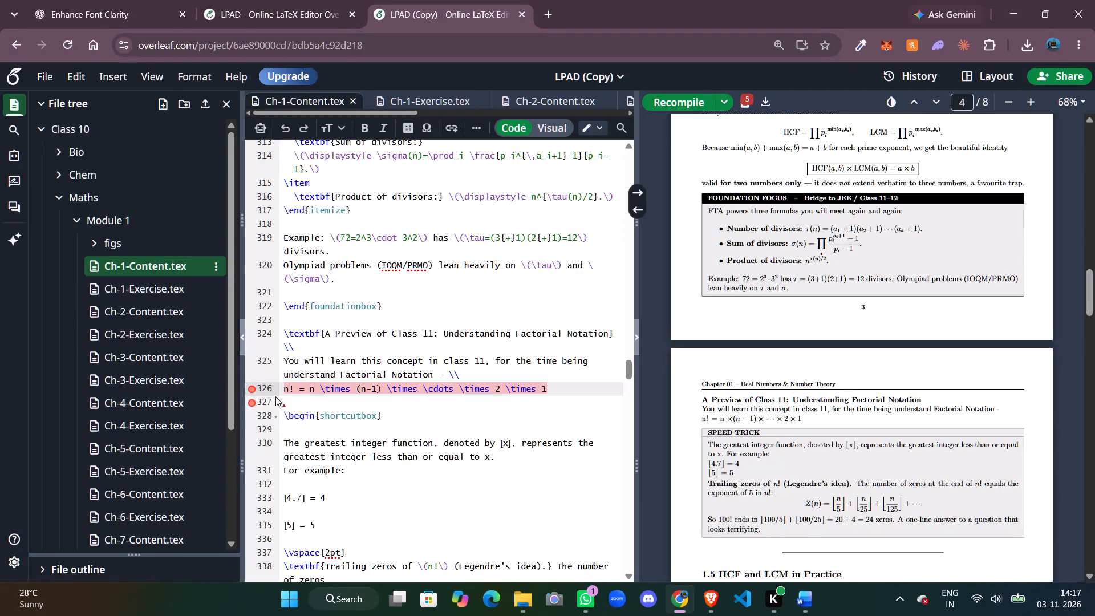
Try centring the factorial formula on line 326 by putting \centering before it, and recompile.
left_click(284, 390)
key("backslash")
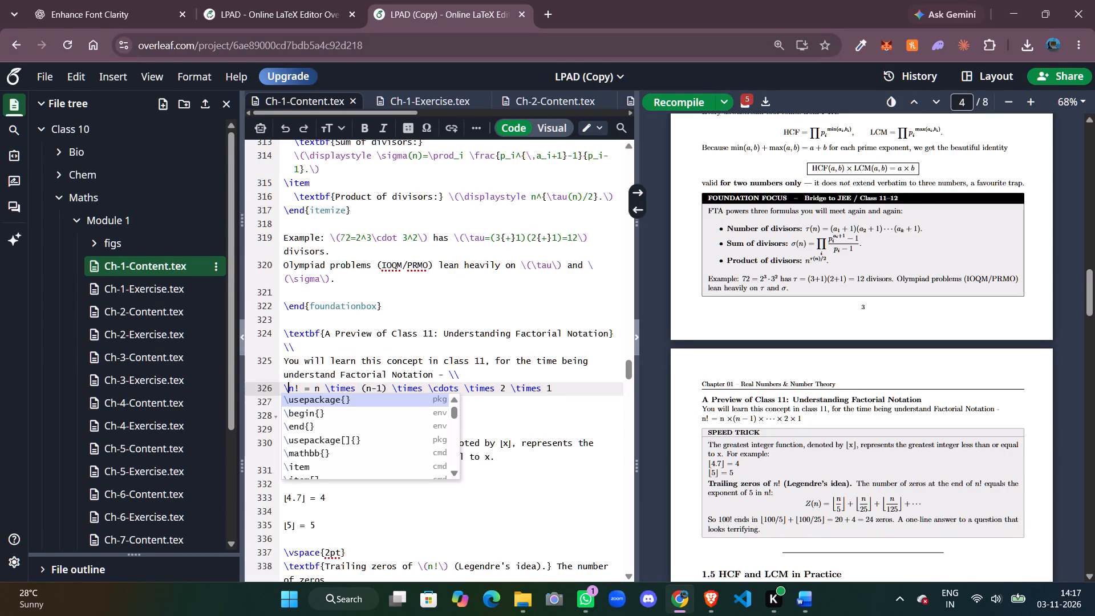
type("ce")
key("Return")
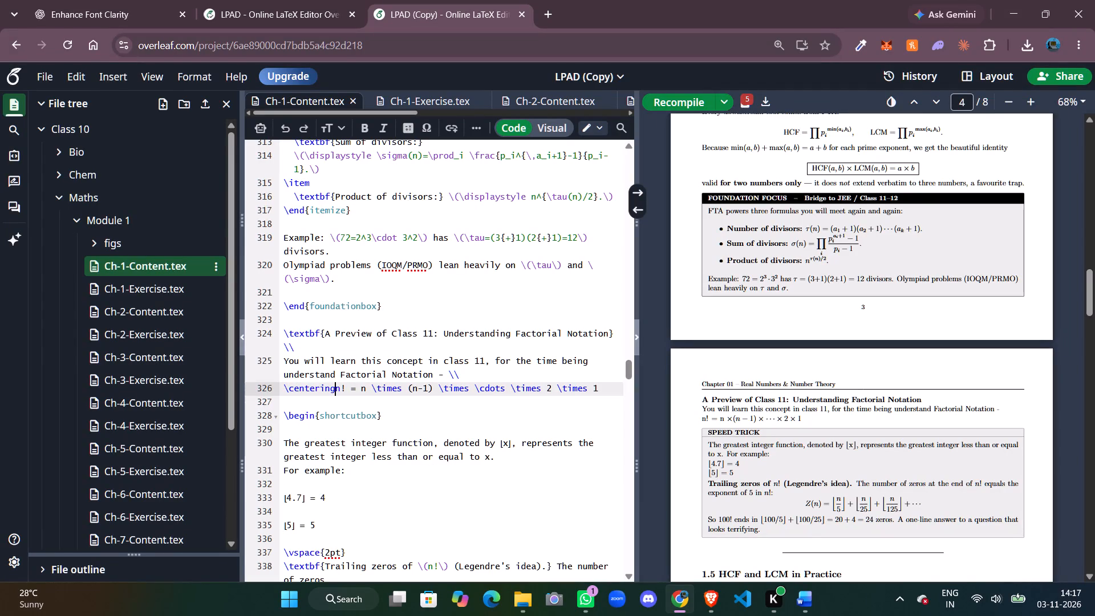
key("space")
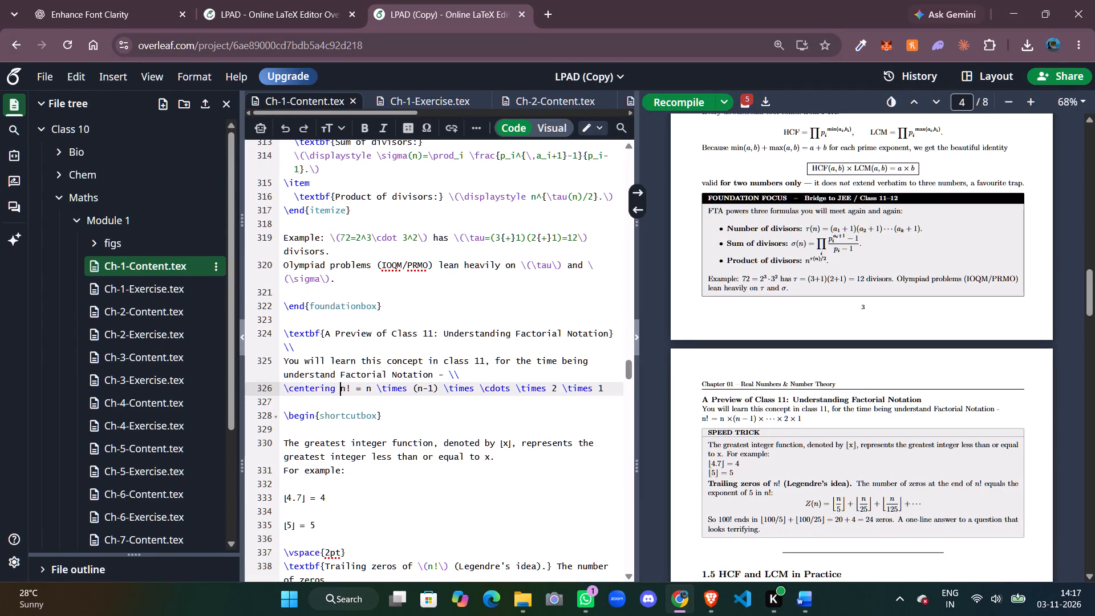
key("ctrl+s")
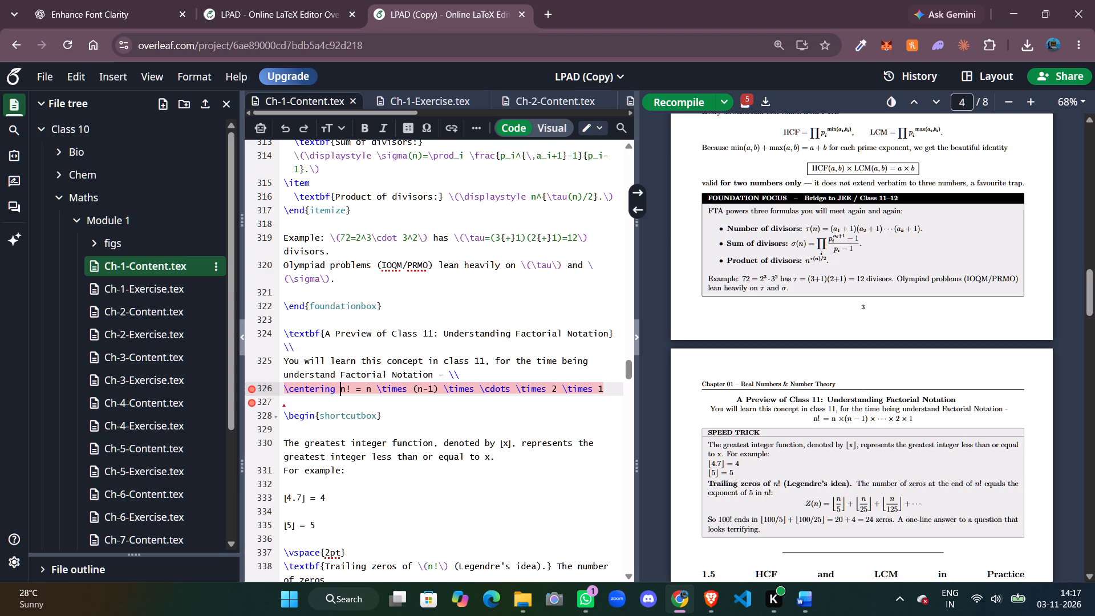
Replace \centering with a \begin{center}…\end{center} environment, move the factorial formula inside it, and recompile.
key("ctrl+BackSpace")
key("space")
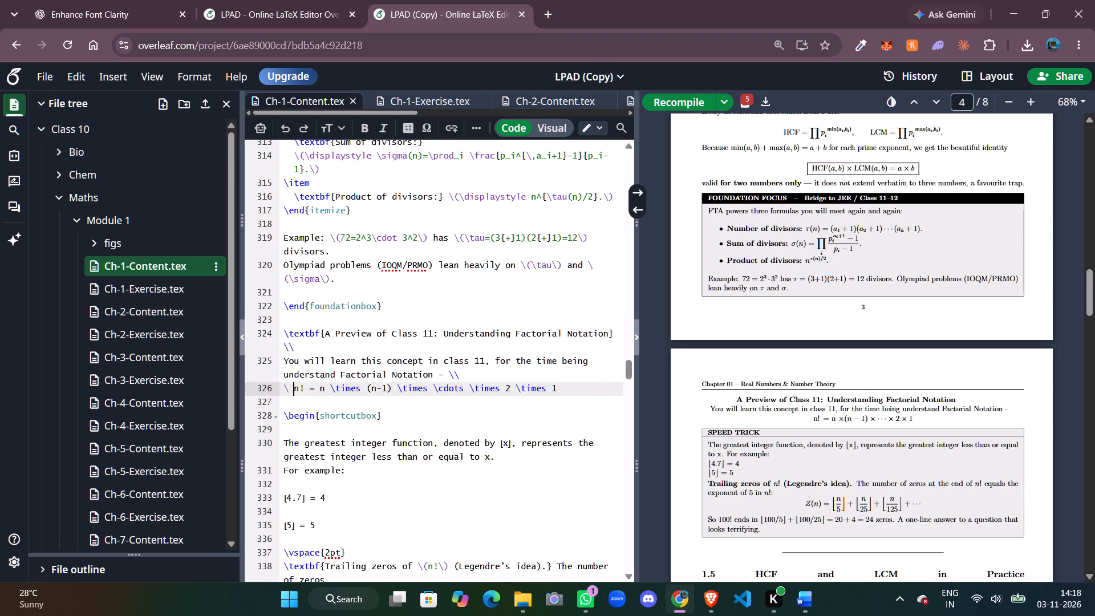
key("Left")
key("b")
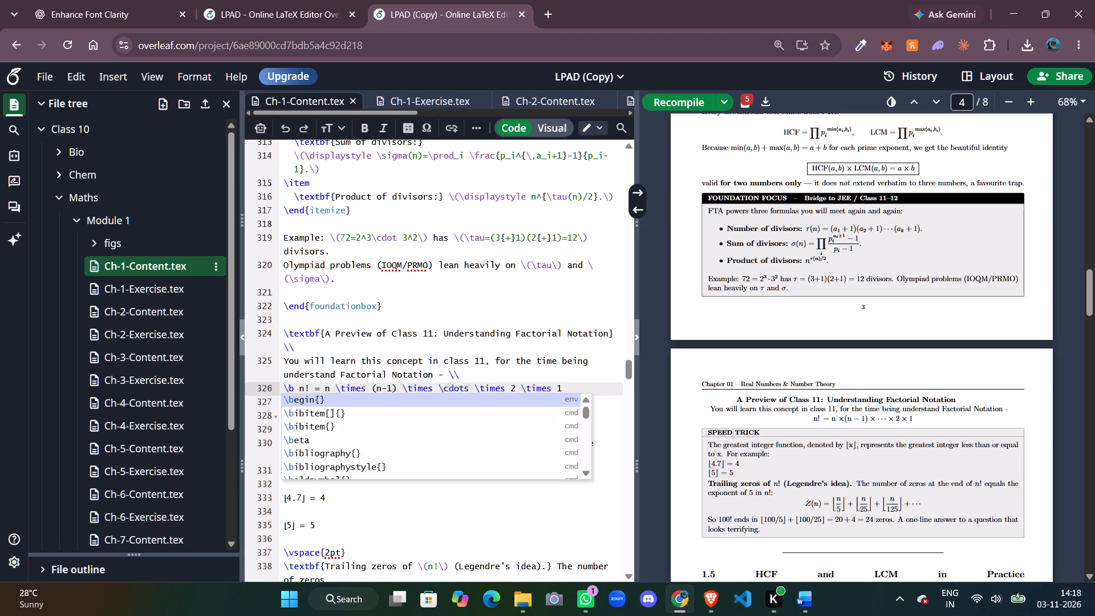
key("Return")
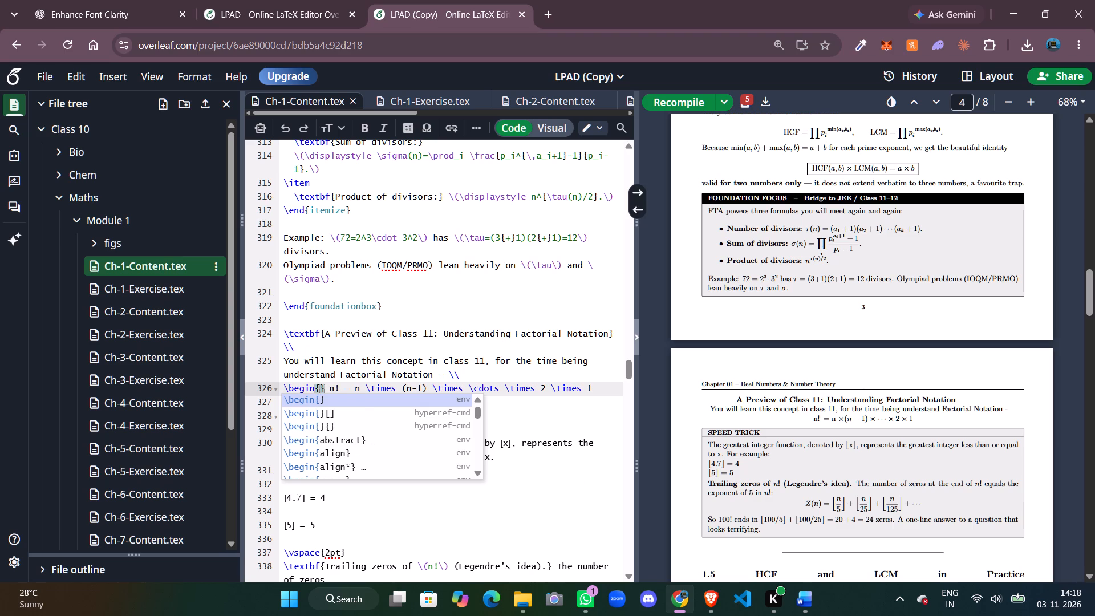
type("ce")
key("Return")
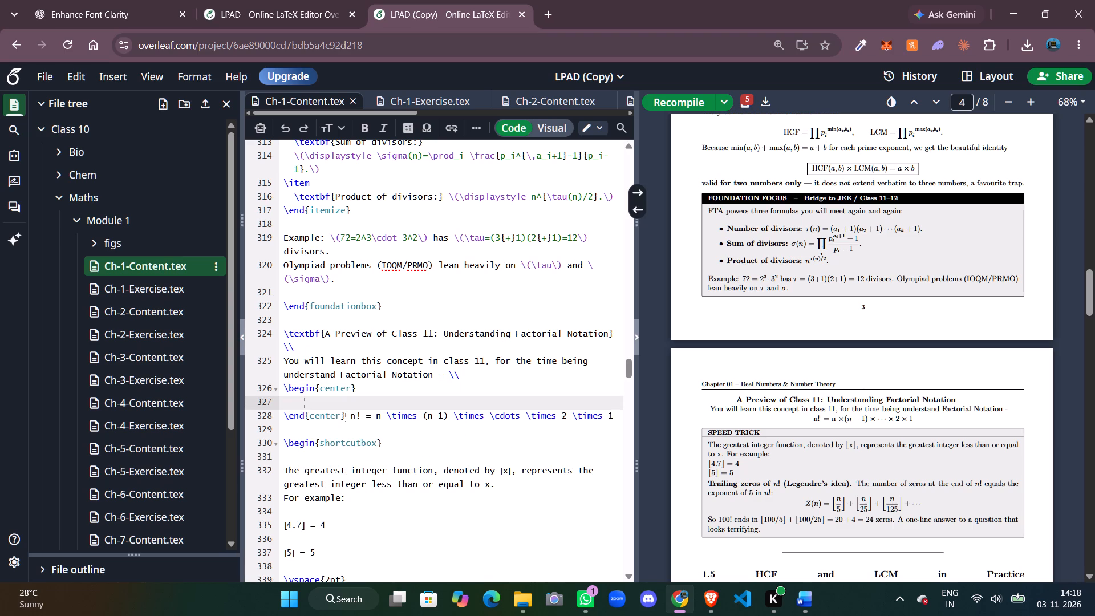
left_click_drag(350, 418, 623, 418)
key("ctrl+x")
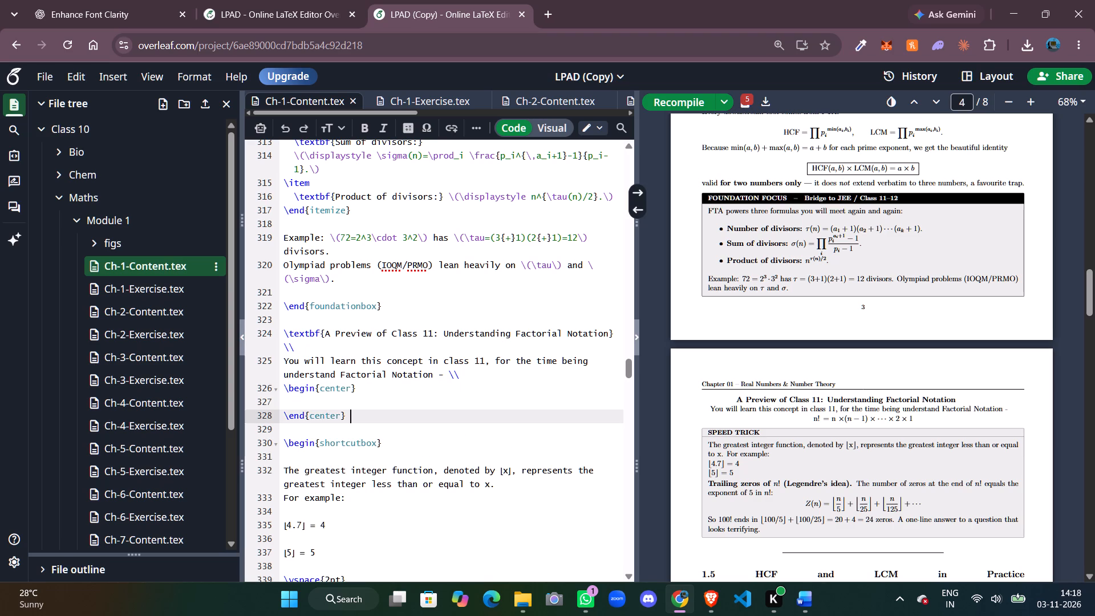
left_click(365, 400)
key("ctrl+v")
key("ctrl+s")
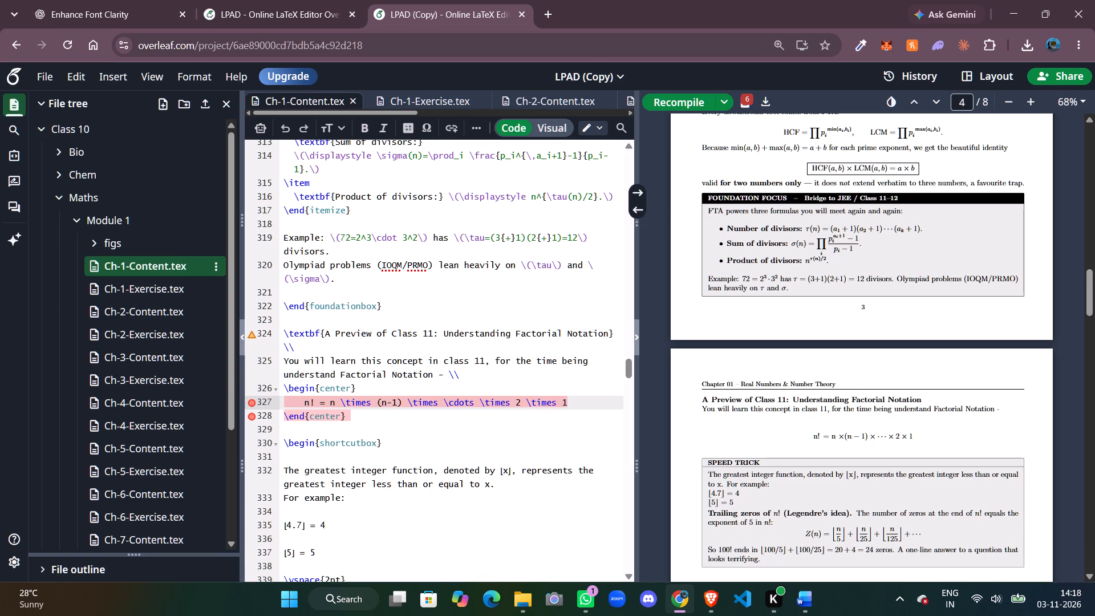
Remove the trailing \\ line break after "understand Factorial Notation -" on line 325 and recompile.
left_click(468, 380)
key("BackSpace")
key("BackSpace")
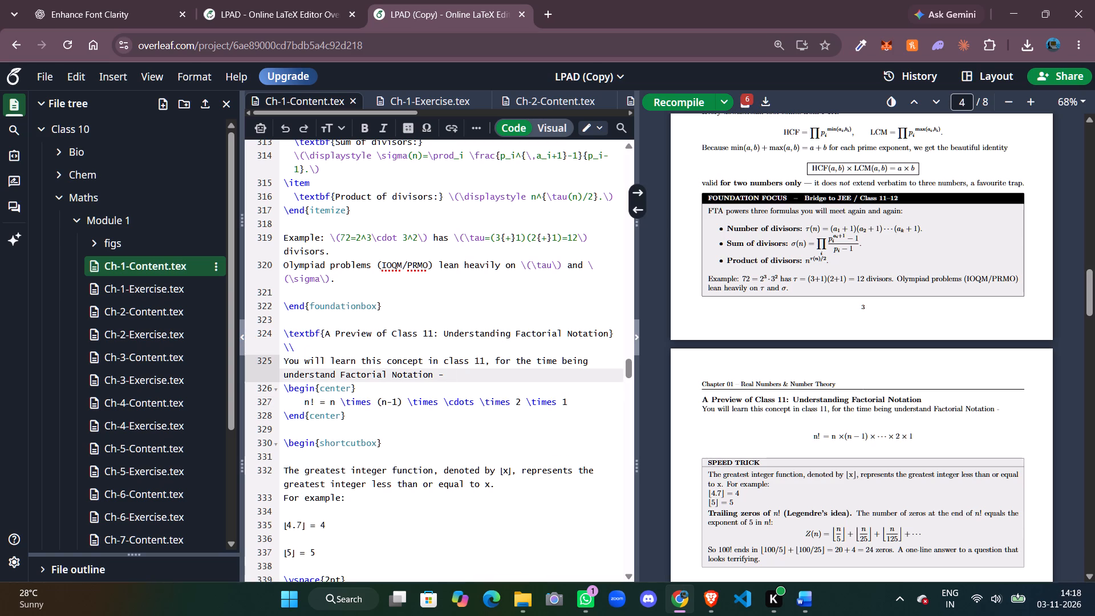
key("BackSpace")
key("ctrl+s")
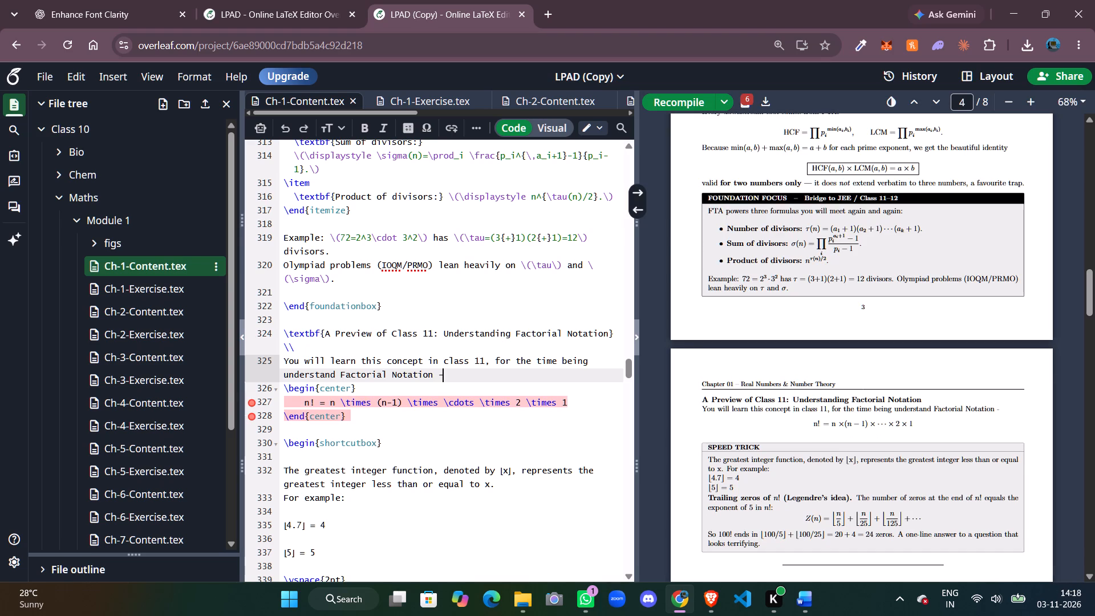
left_click(366, 419)
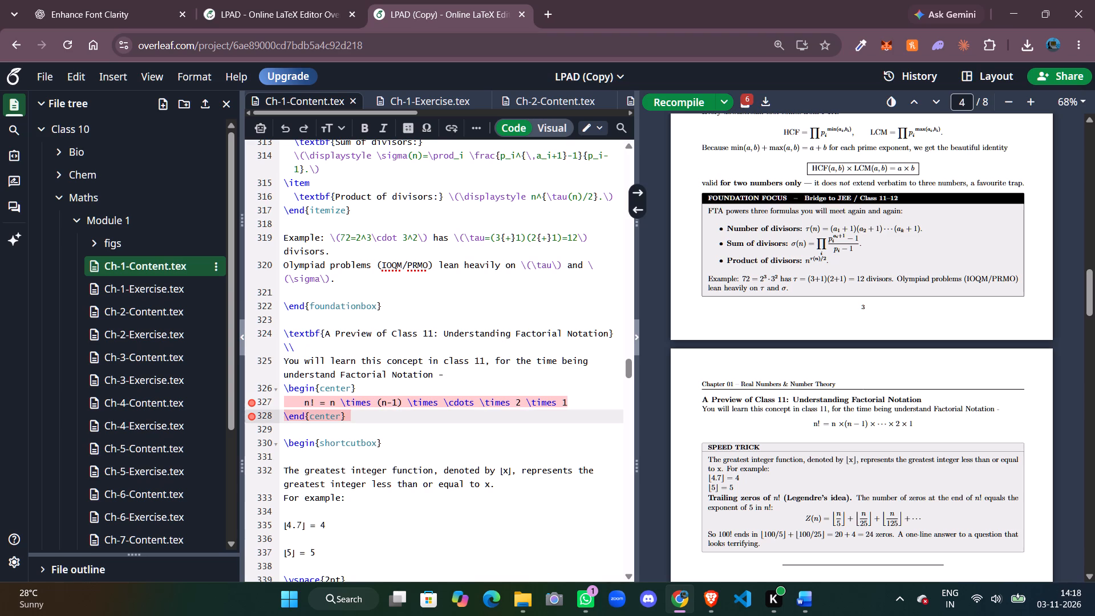
key("Return")
key("Return")
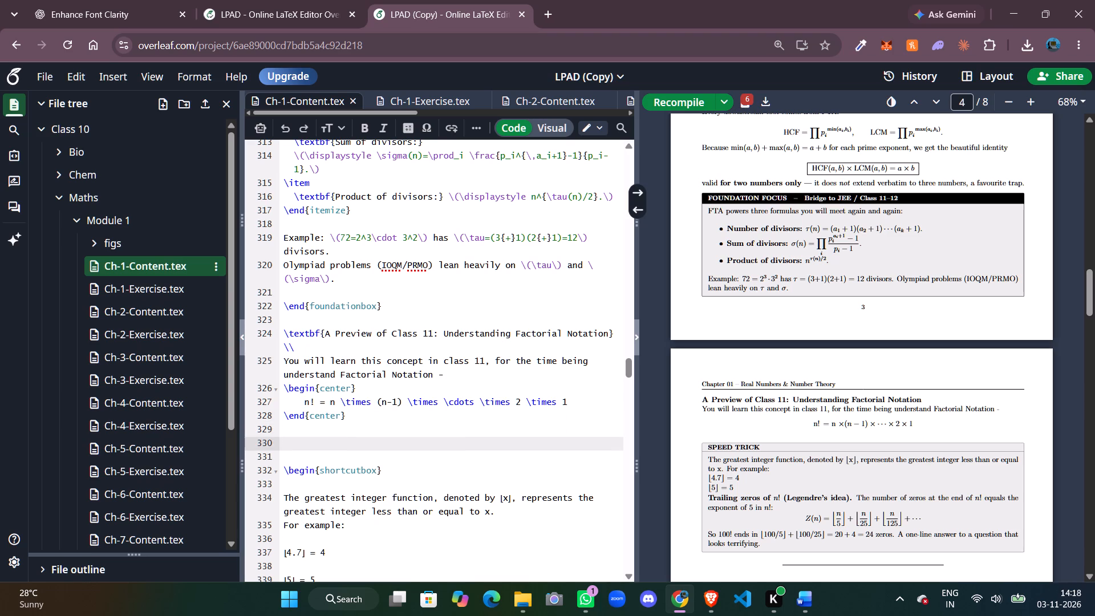
key("BackSpace")
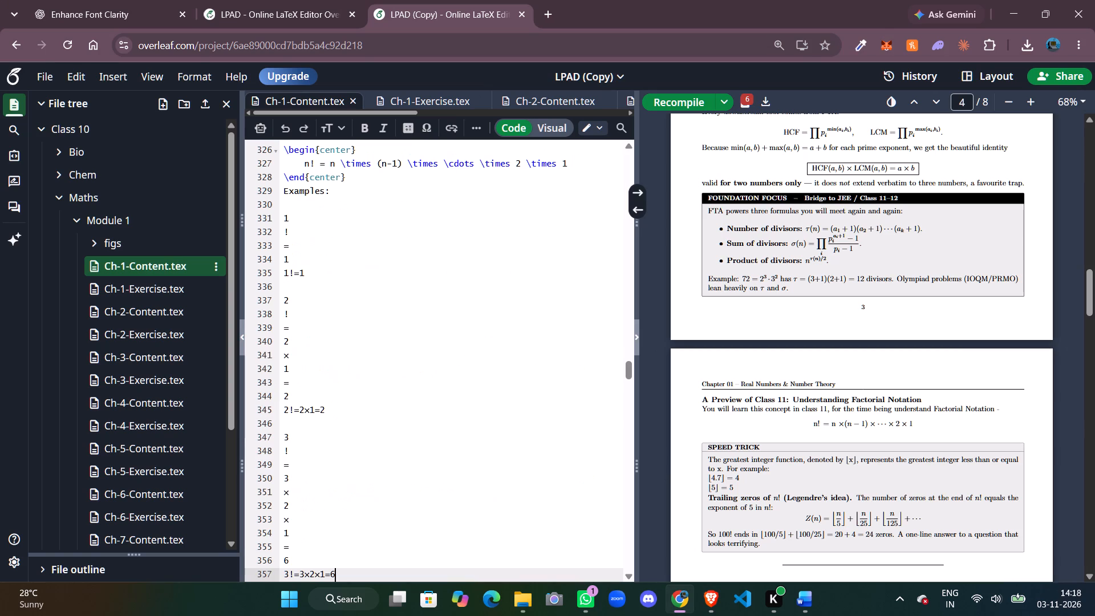
Delete the stray single-character lines and the extra blank line above 1!=1, and recompile.
left_click(298, 254)
left_click_drag(298, 254, 266, 224)
key("BackSpace")
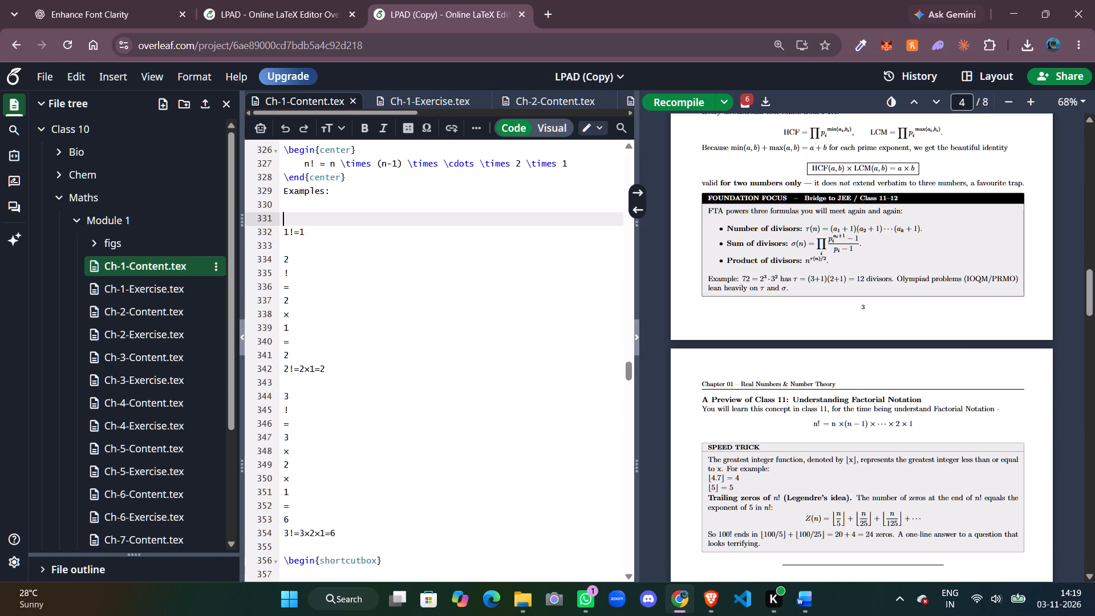
key("BackSpace")
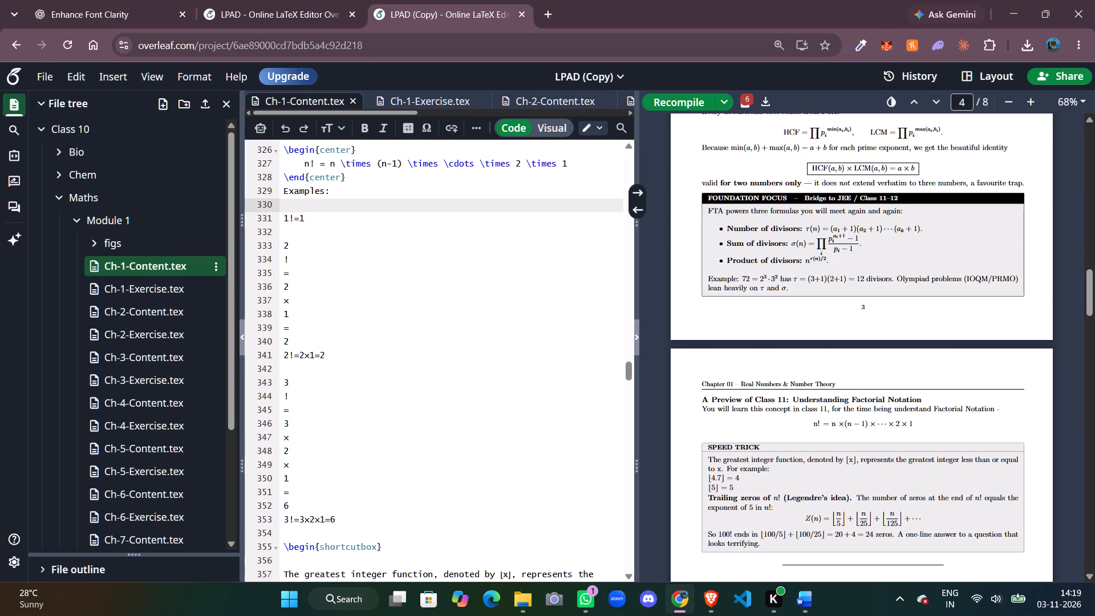
key("ctrl+s")
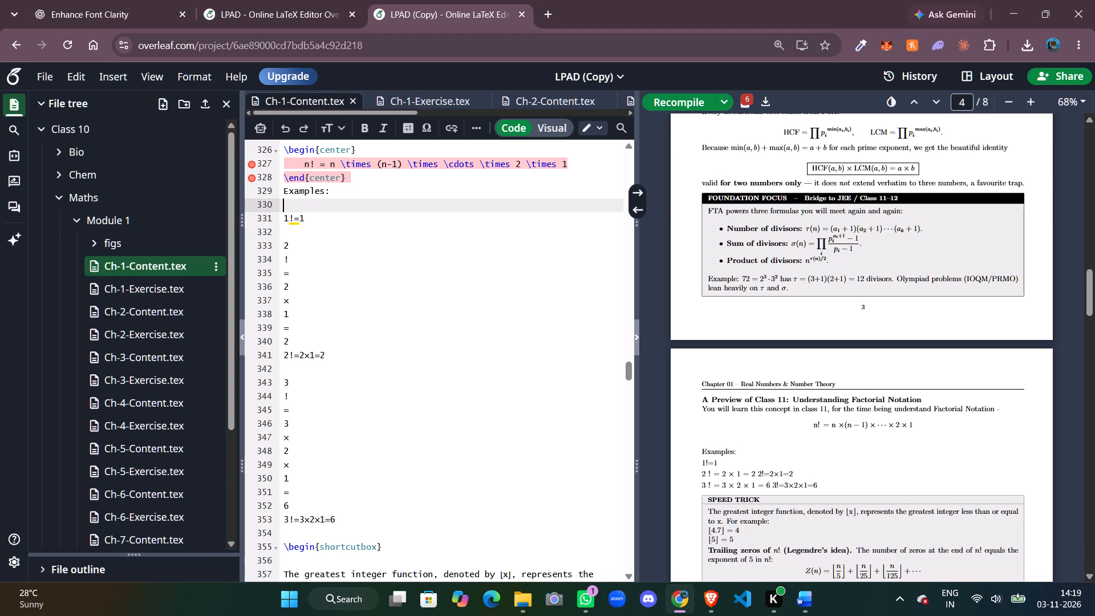
Delete the stray single-character lines above 2!=2×1=2 and 3!=3×2×1=6, leaving one blank line between examples, and recompile.
left_click(297, 341)
left_click_drag(297, 341, 274, 245)
key("BackSpace")
key("BackSpace")
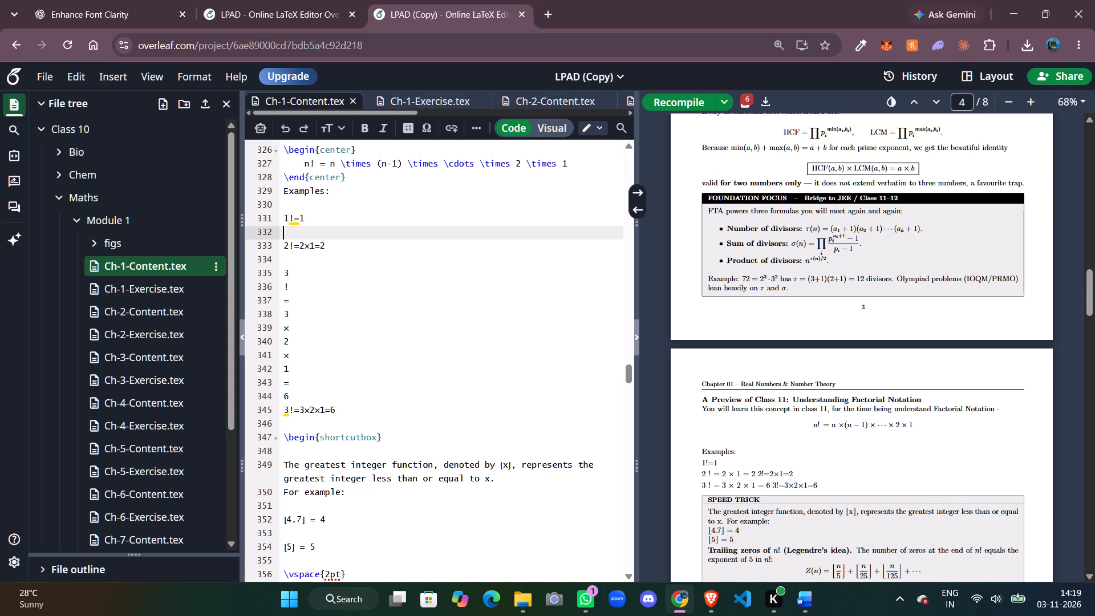
left_click(293, 396)
left_click_drag(293, 396, 262, 275)
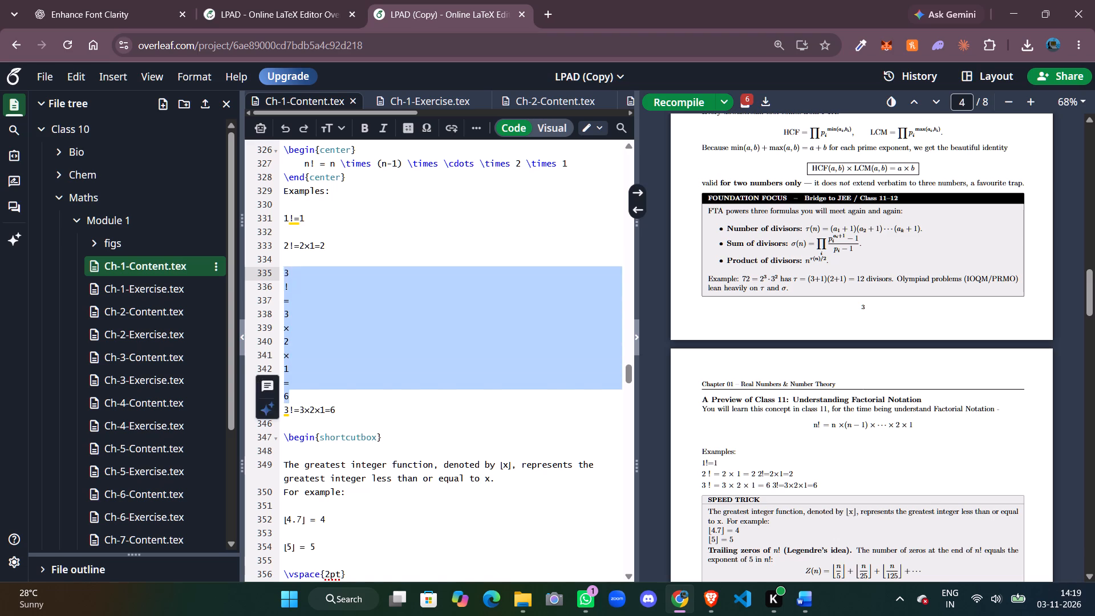
key("BackSpace")
key("BackSpace")
key("ctrl+s")
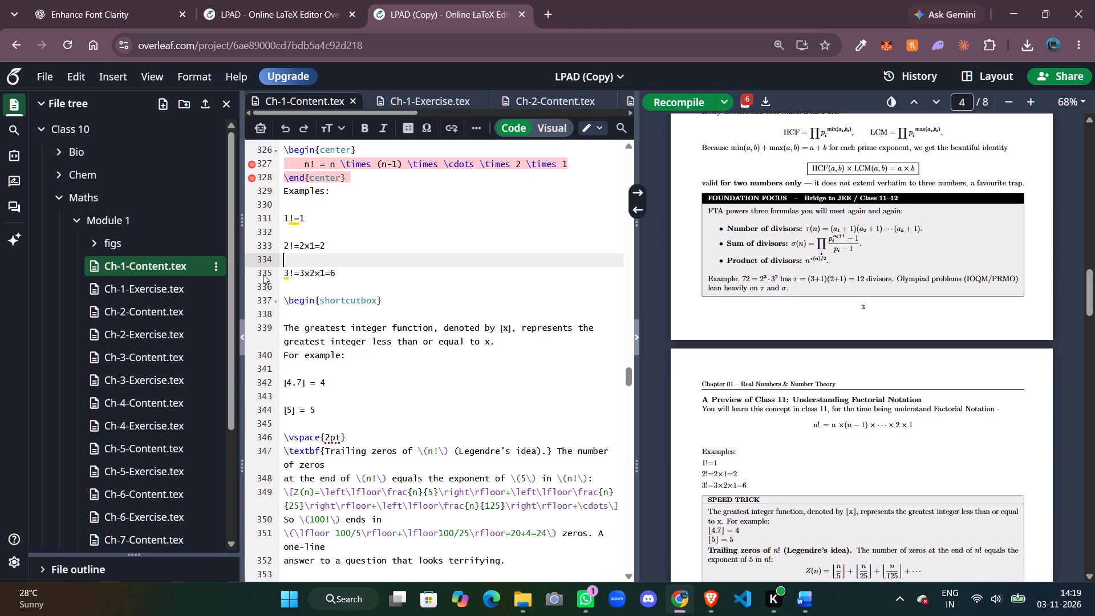
Add spaces around the equals sign in the first example so it reads 1! = 1.
left_click(293, 222)
key("space")
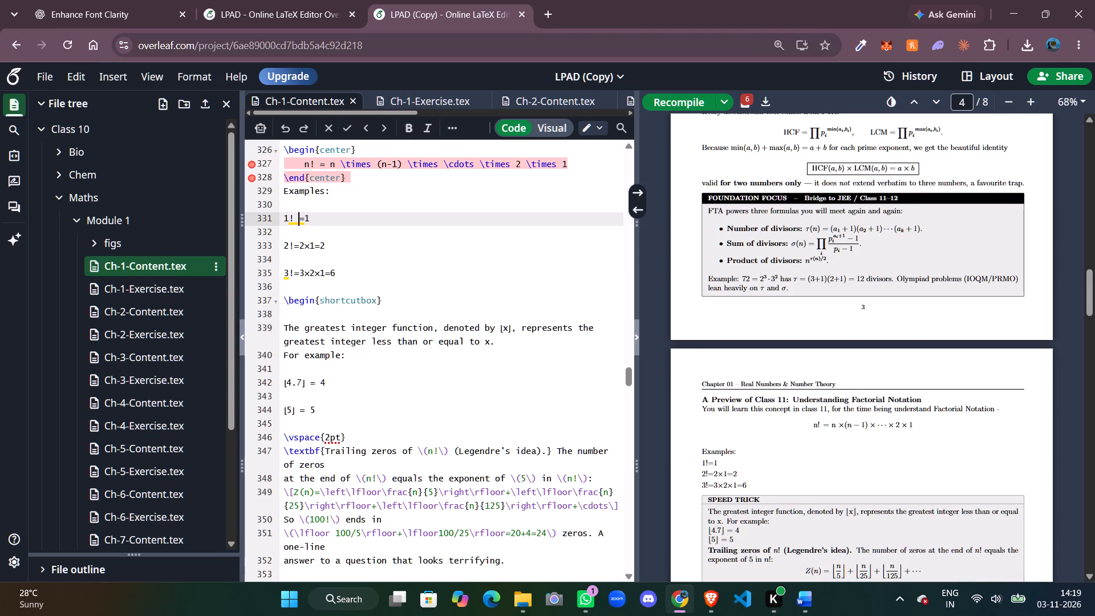
key("Right")
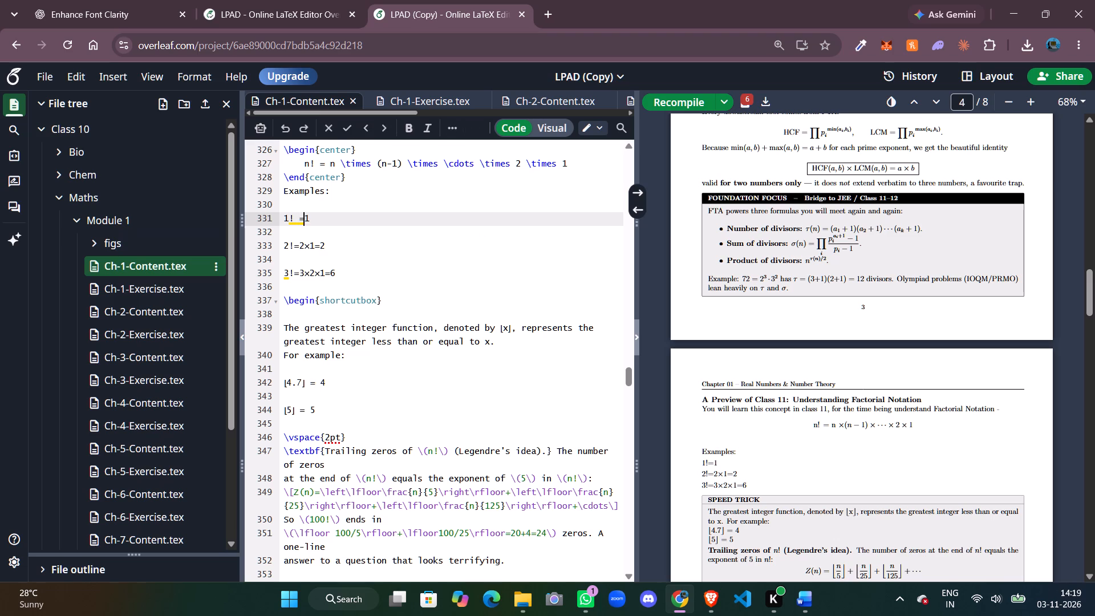
key("Right")
key("Down")
key("Left")
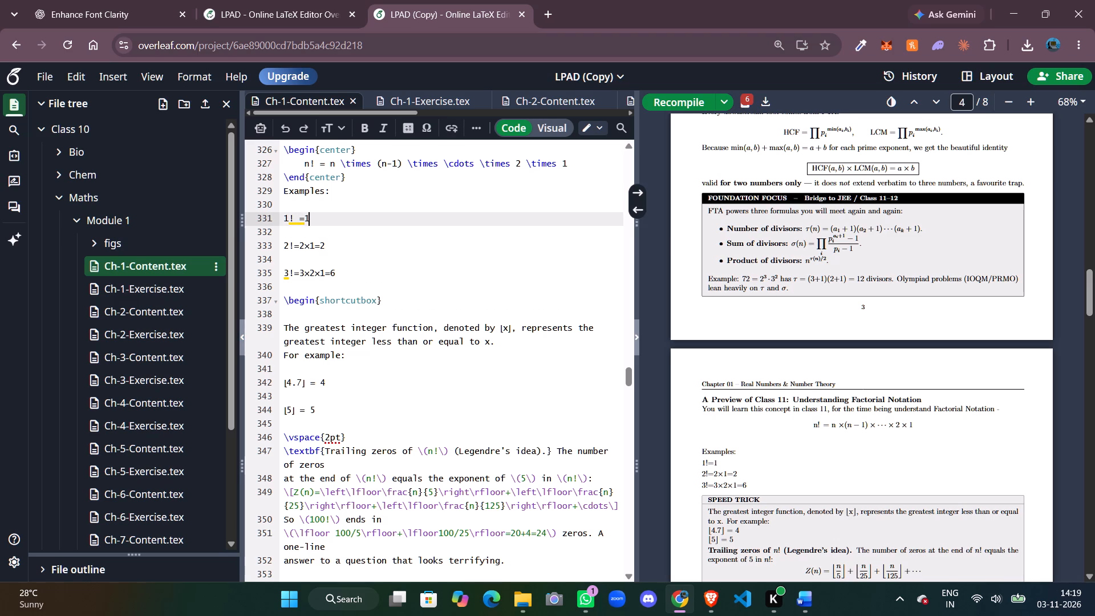
key("Left")
key("space")
Add spaces around the operators in the second factorial example so it reads 2! = 2 × 1 = 2.
key("Down")
key("Down")
key("Left")
key("Left")
key("Left")
key("space")
key("Right")
key("space")
key("Right")
key("space")
key("Right")
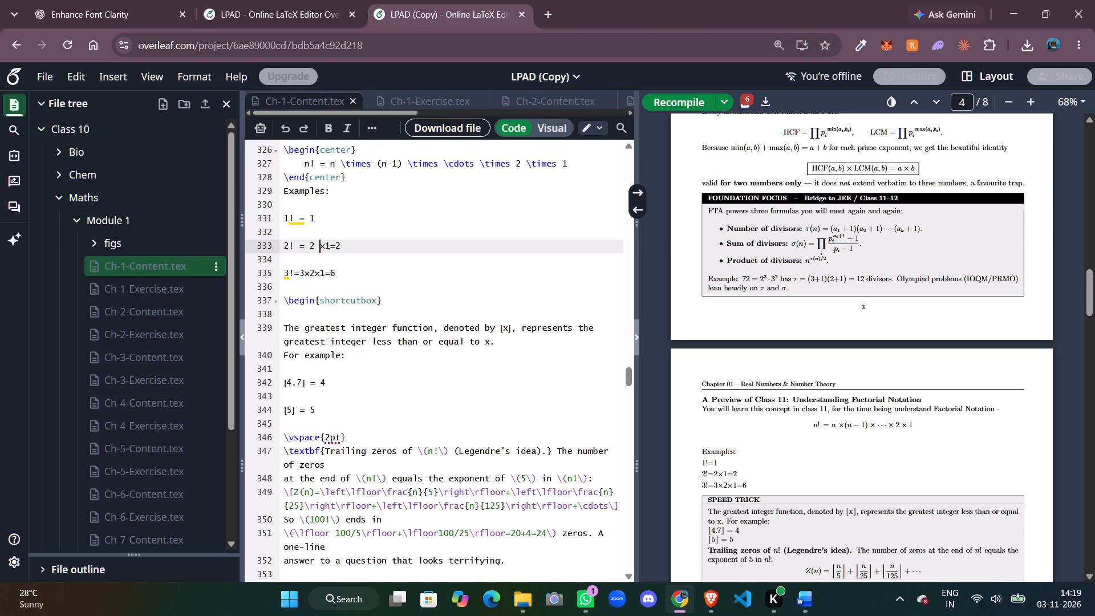
key("space")
key("Right")
key("space")
key("Right")
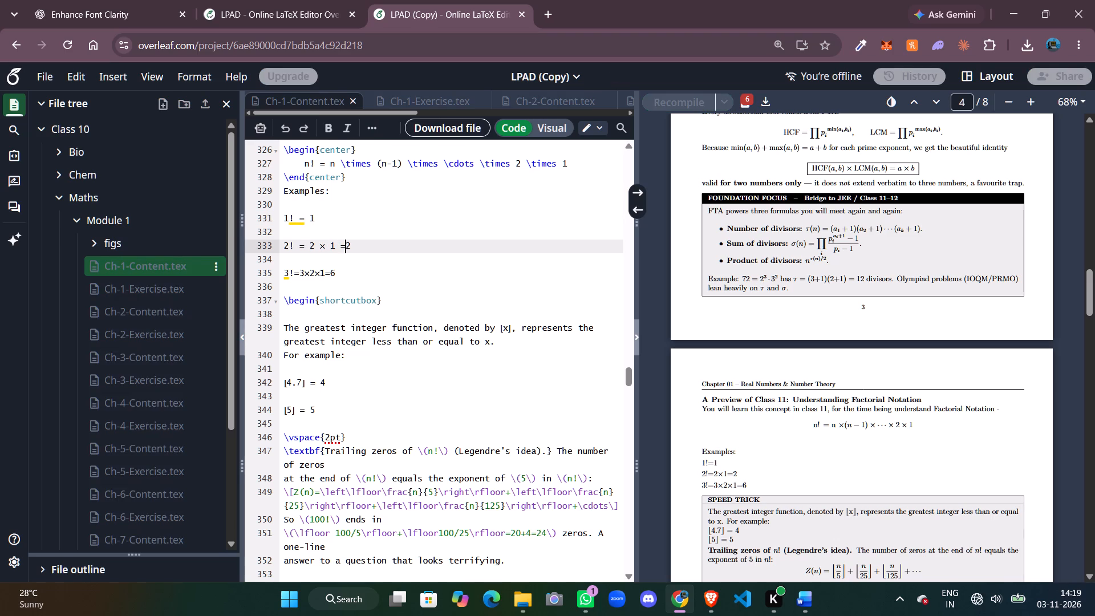
key("space")
Add spaces around the operators in the third factorial example so it reads 3! = 3 × 2 × 1 = 6, and recompile.
key("Down")
key("Down")
key("Left")
key("space")
key("Left")
key("Left")
key("space")
key("Left")
key("Left")
key("space")
key("Left")
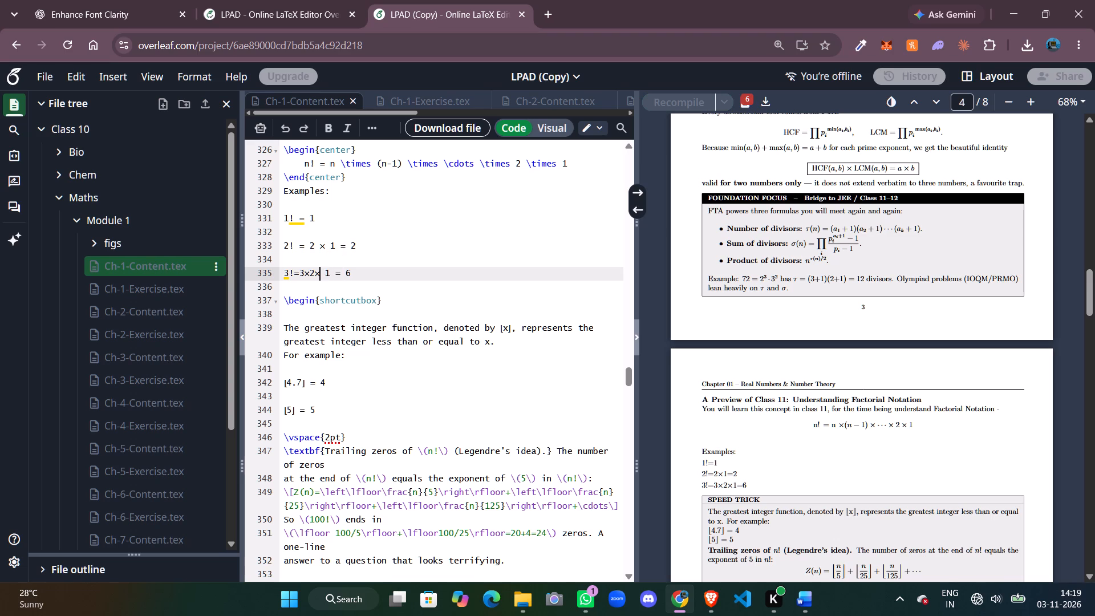
key("Left")
key("Left")
key("Left")
key("Left")
key("Left")
key("space")
key("Right")
key("space")
key("Right")
key("space")
key("Right")
key("space")
key("Right")
key("space")
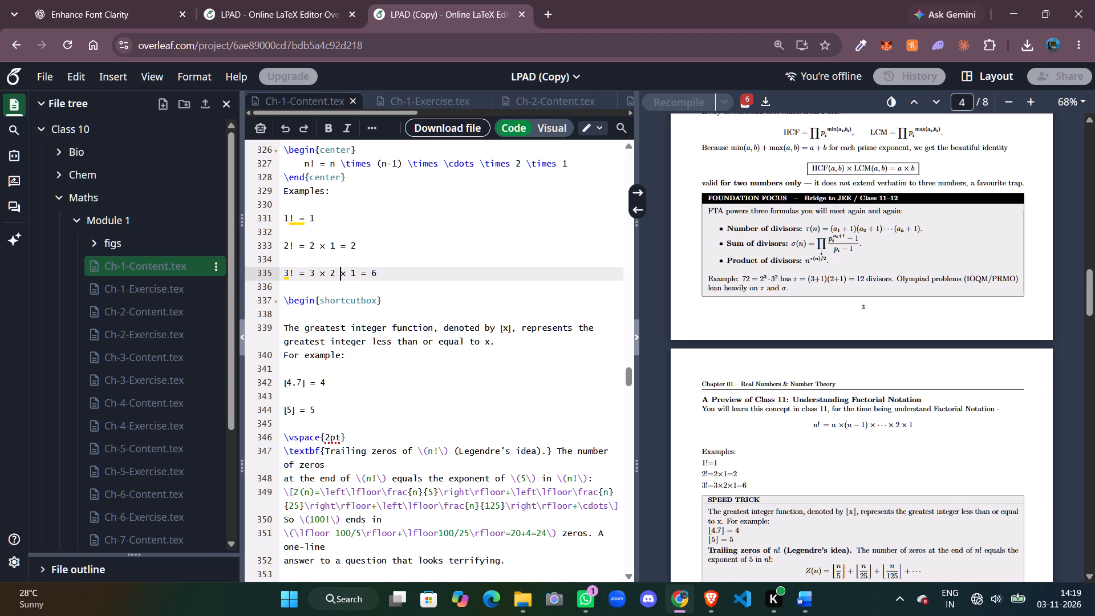
key("ctrl+s")
left_click(339, 258)
Check the Windows network quick settings and search Windows for Device Manager.
left_click(979, 602)
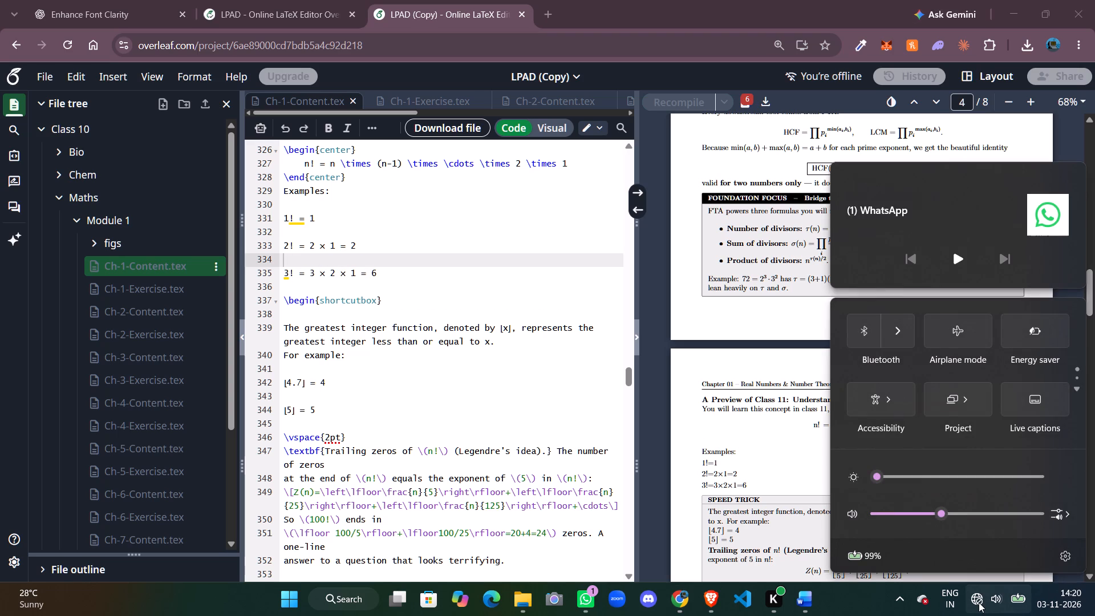
type("dev")
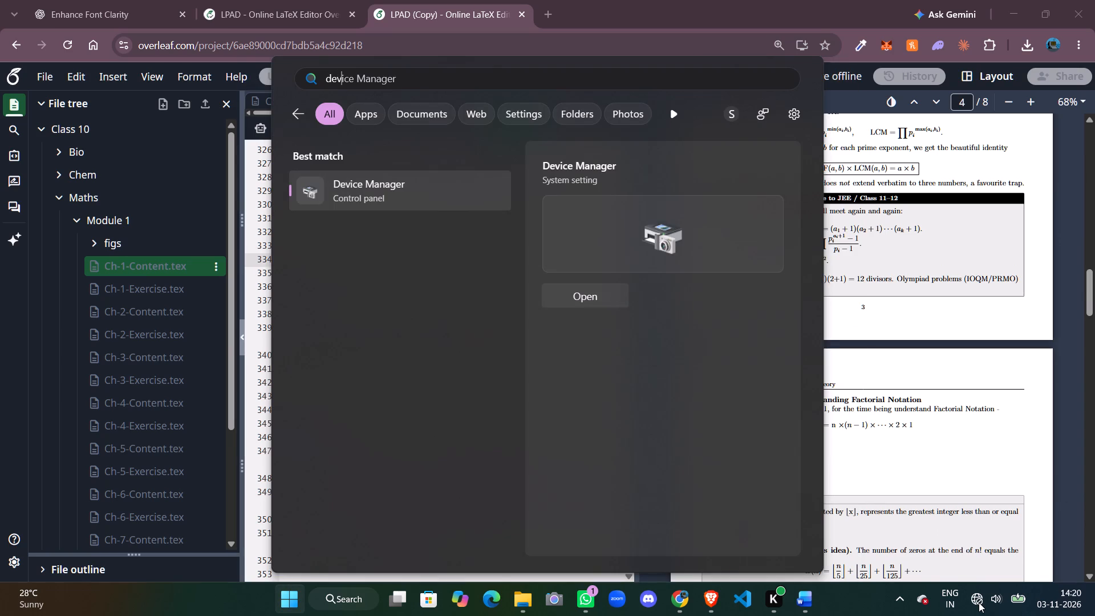
Open Device Manager from the Windows search results.
left_click(598, 303)
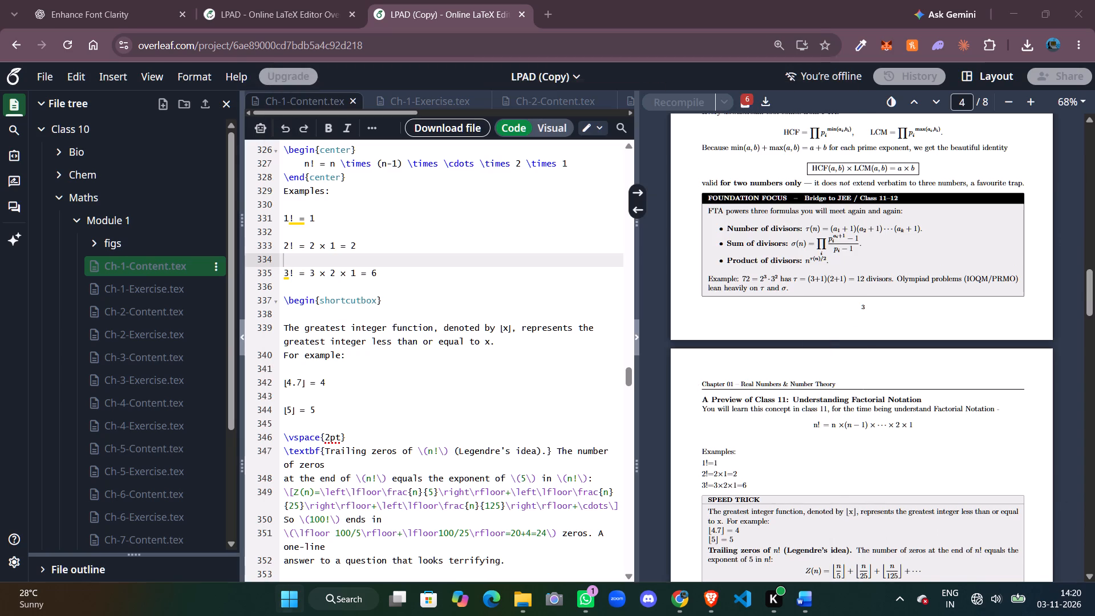
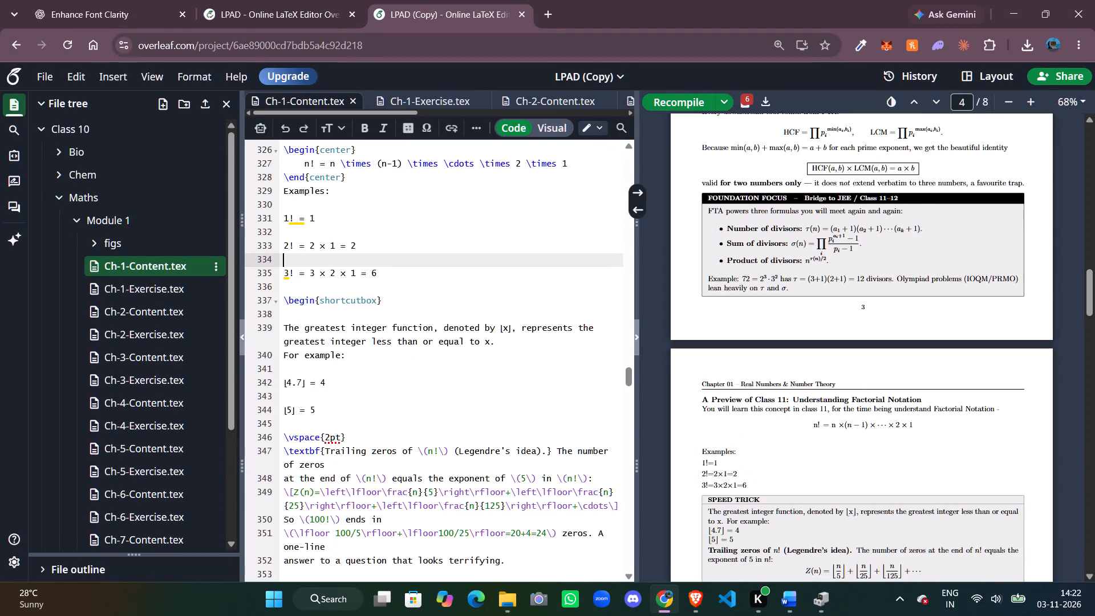
Place the text cursor at the end of the \end{center} line closing the n! formula, just above Examples.
scroll(720, 449, "down", 1)
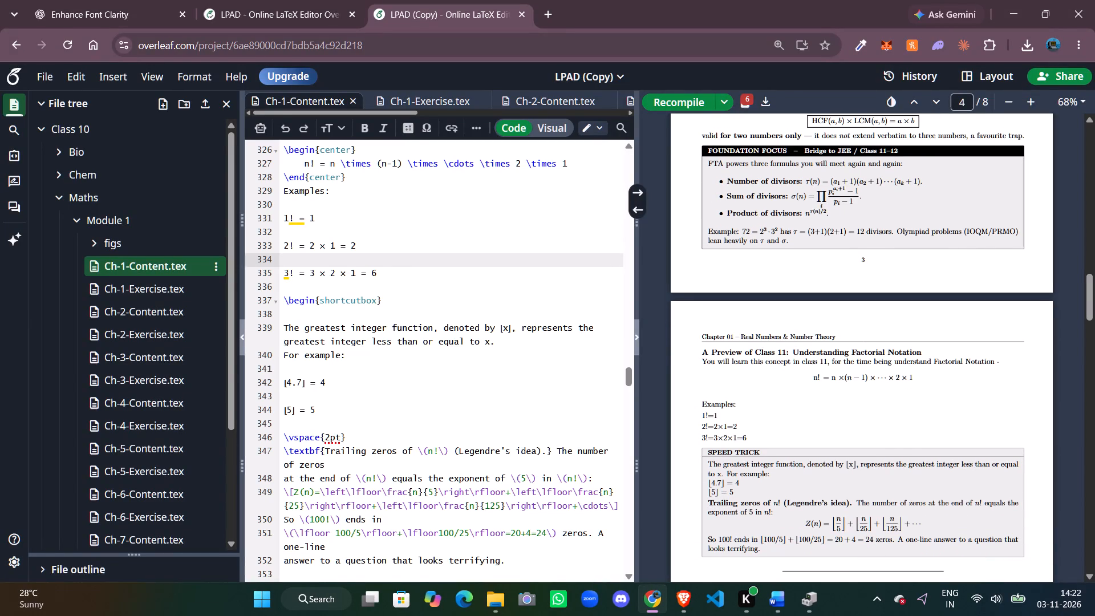
scroll(368, 348, "up", 1)
left_click(356, 232)
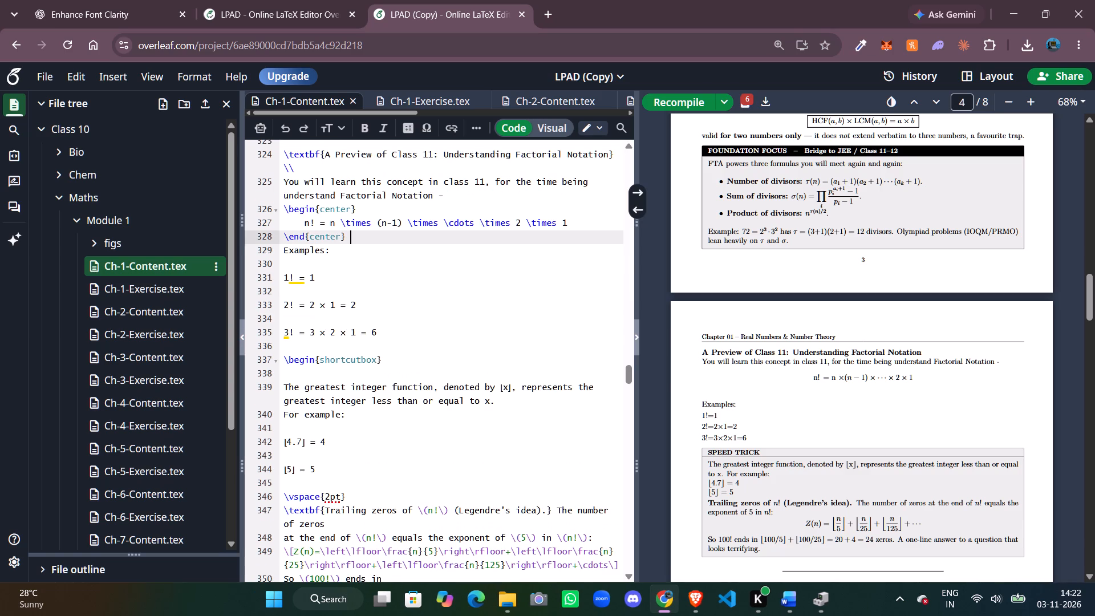
Add a \vspace{-3pt} line between the centred factorial formula and "Examples:", and recompile.
left_click(355, 234)
key("Return")
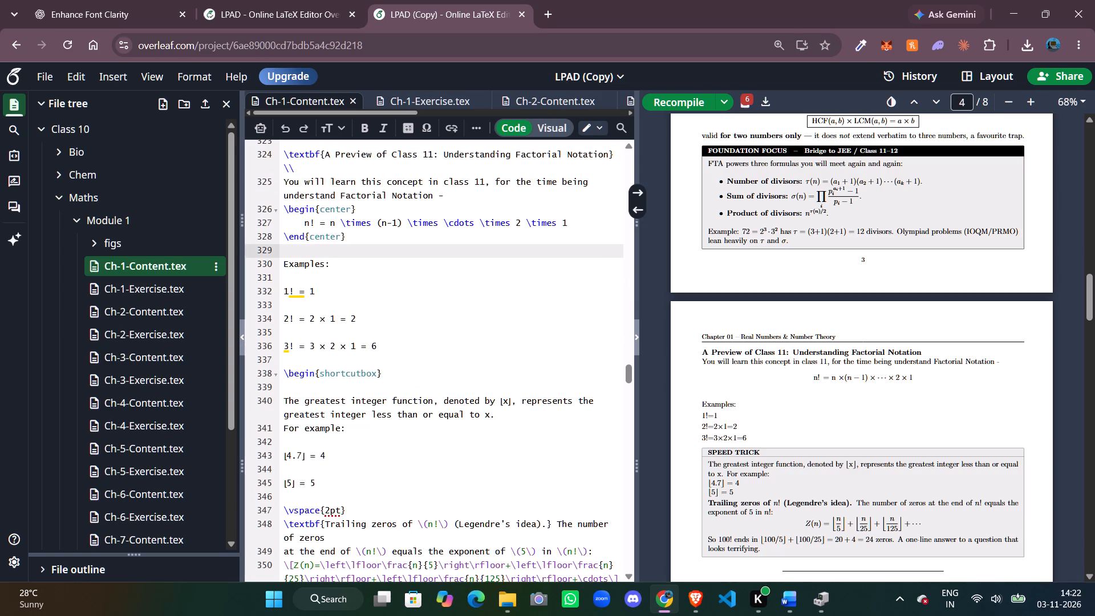
key("backslash")
key("v")
key("Return")
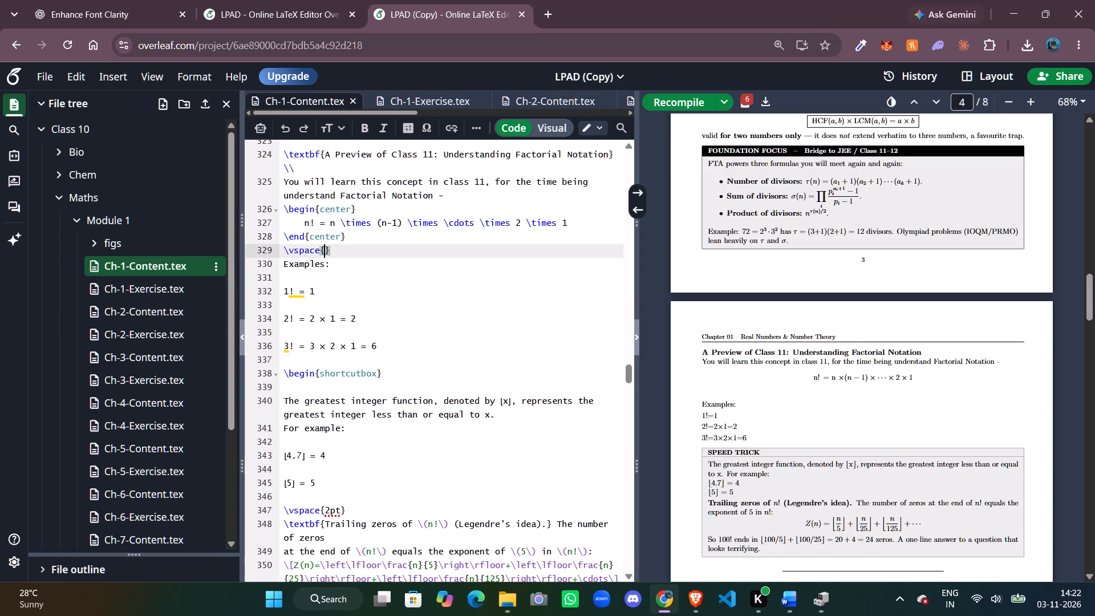
key("minus")
type("3pt")
key("ctrl+s")
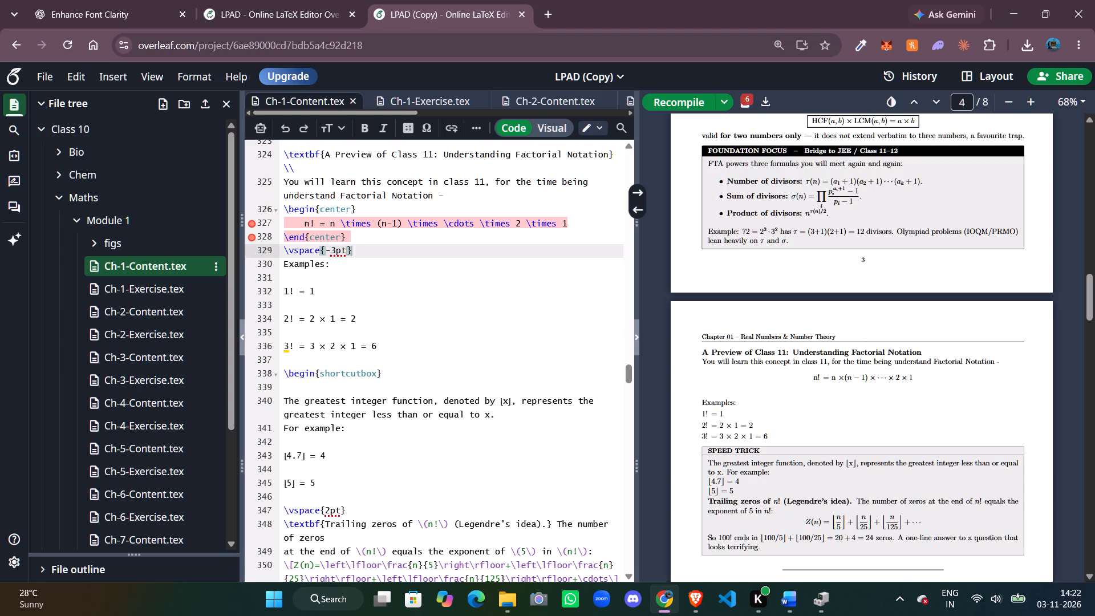
Comment out the \begin{center} and \end{center} lines around the factorial formula, and recompile.
left_click(355, 235)
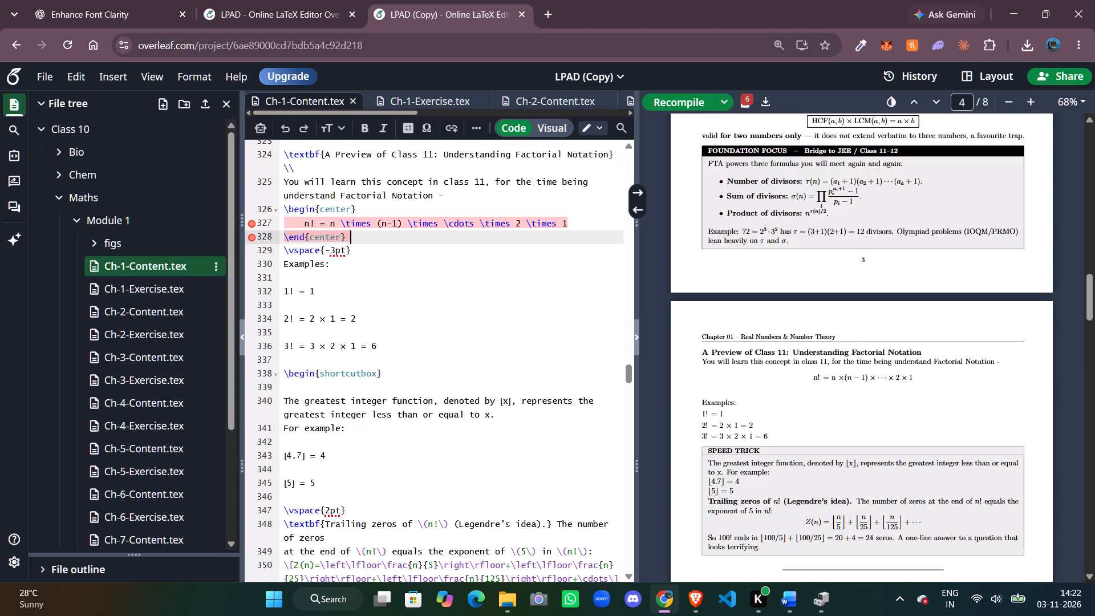
left_click(252, 226)
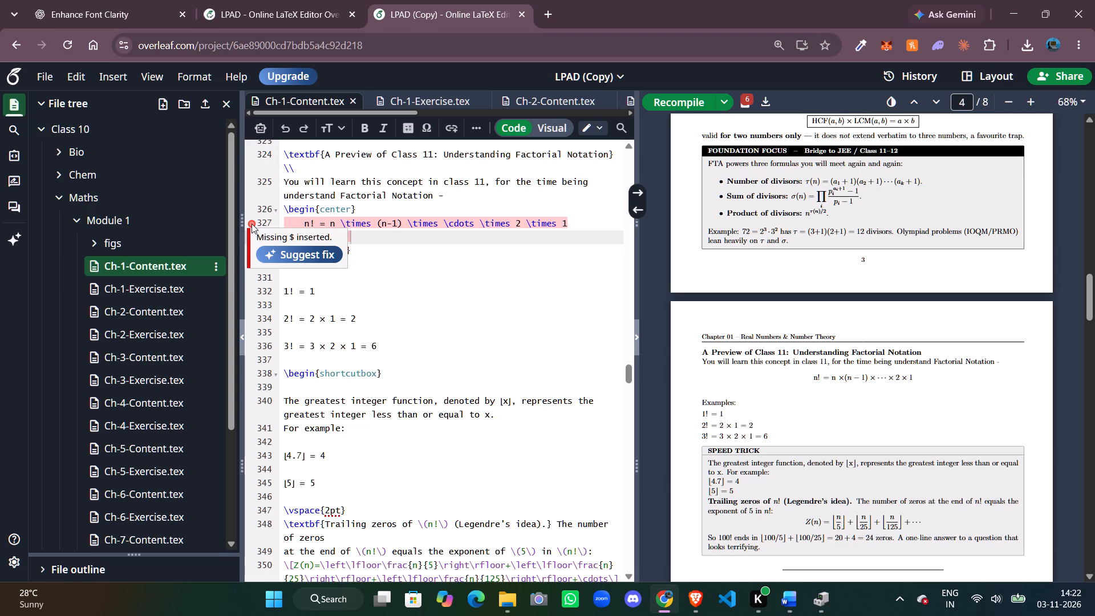
left_click(374, 226)
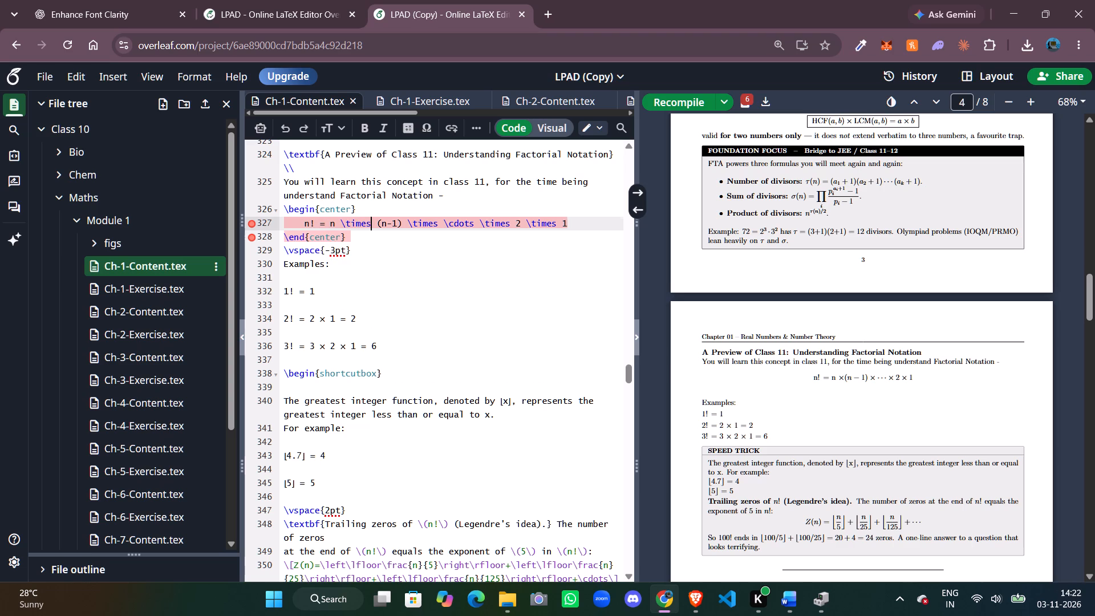
left_click(362, 230)
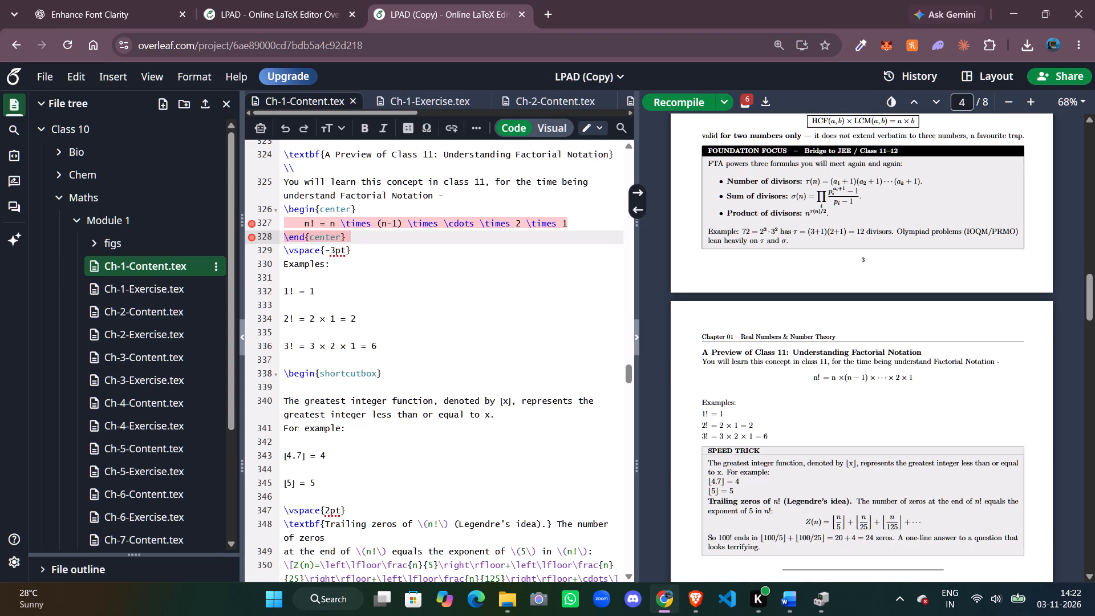
left_click(358, 233)
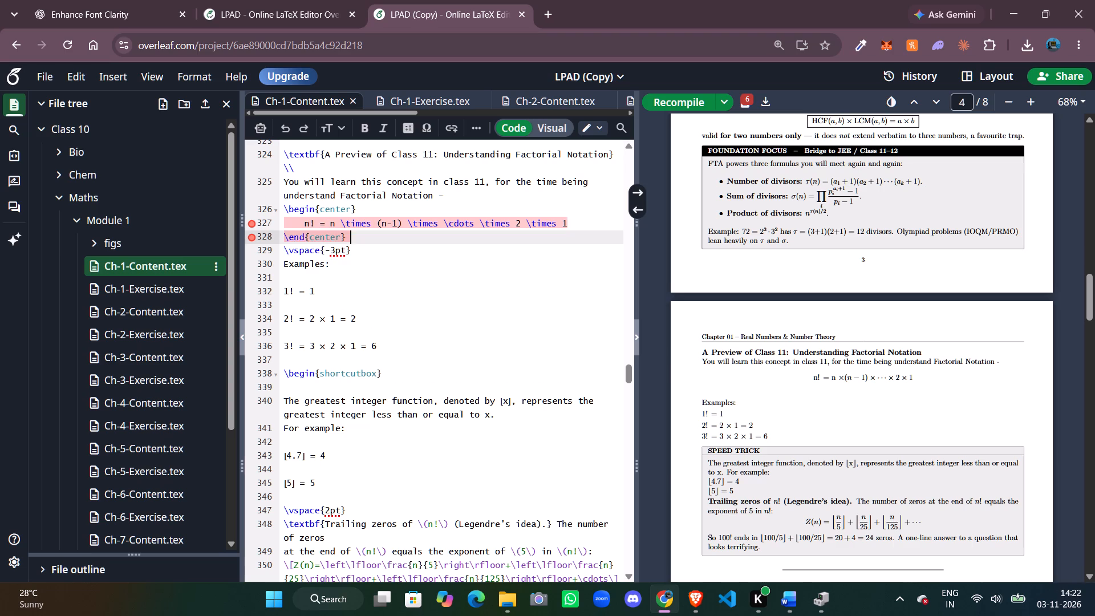
left_click(356, 205)
key("ctrl+slash")
key("Down")
key("Down")
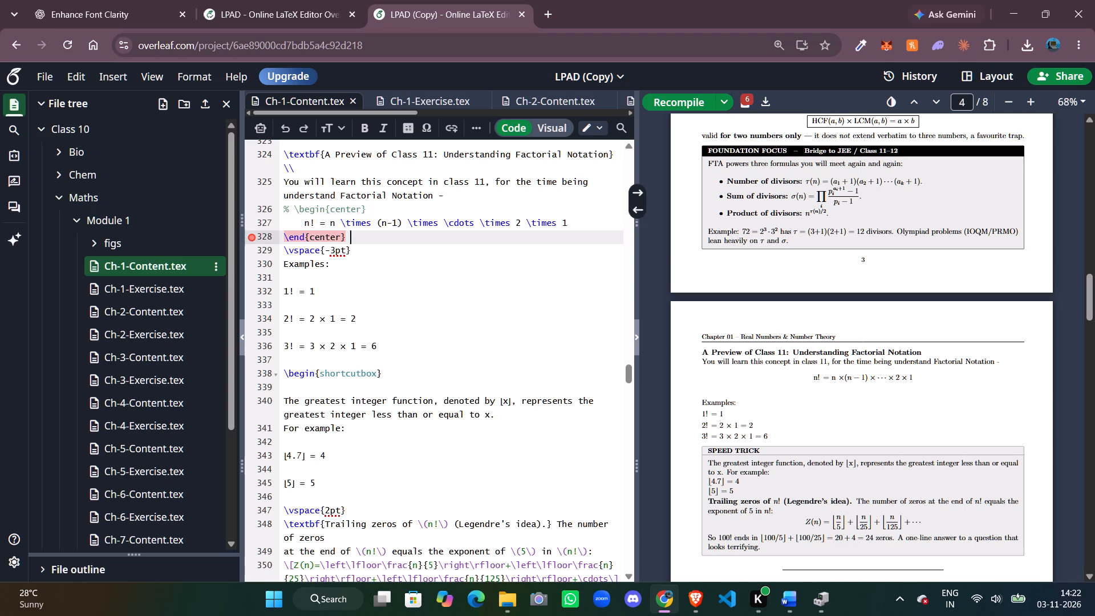
key("ctrl+slash")
key("ctrl+s")
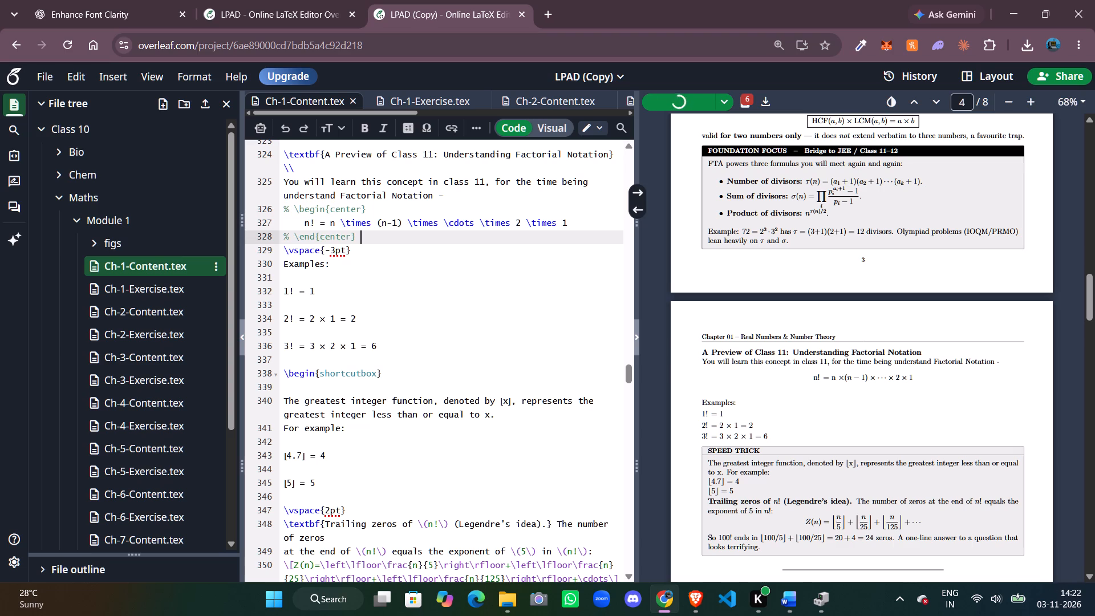
Comment out the \vspace{-3pt} line below the factorial formula.
left_click(358, 250)
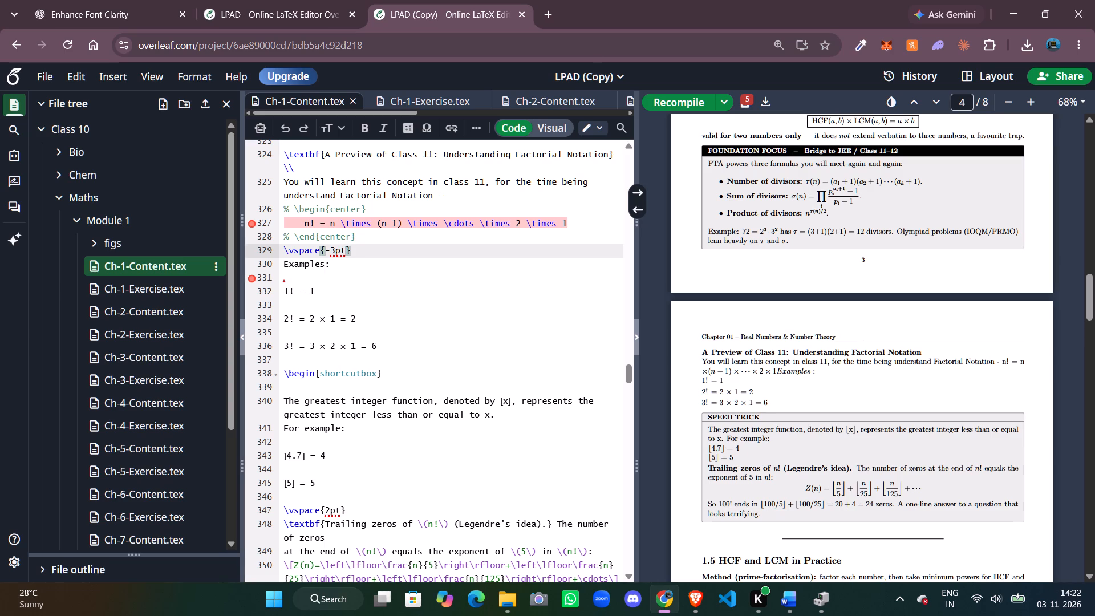
key("ctrl+slash")
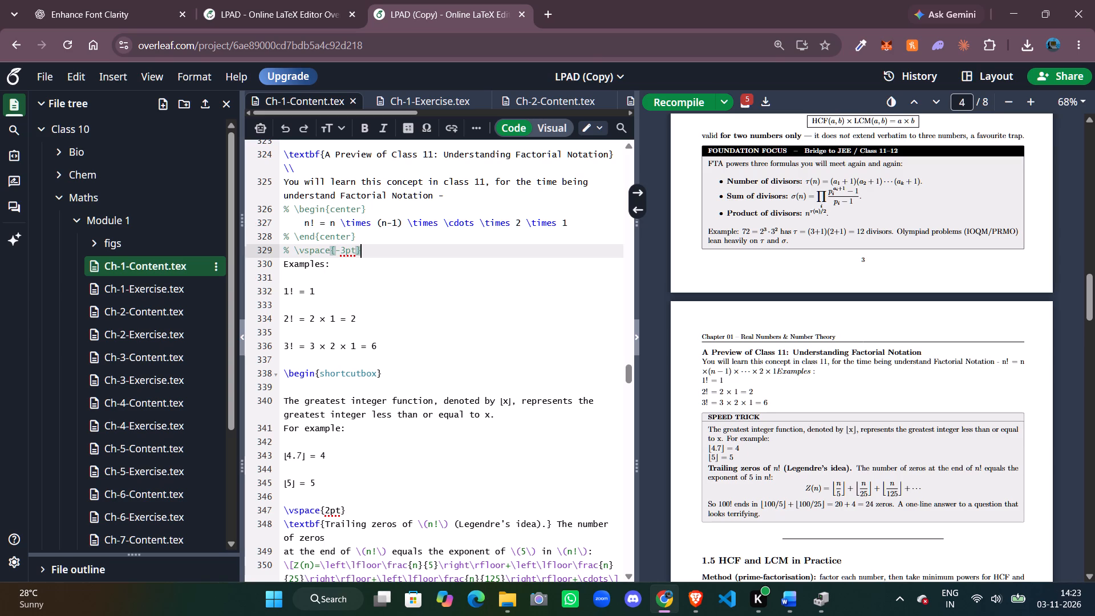
Insert a \\ line break and a space before "Examples:", and recompile.
key("Right")
type("\\\\")
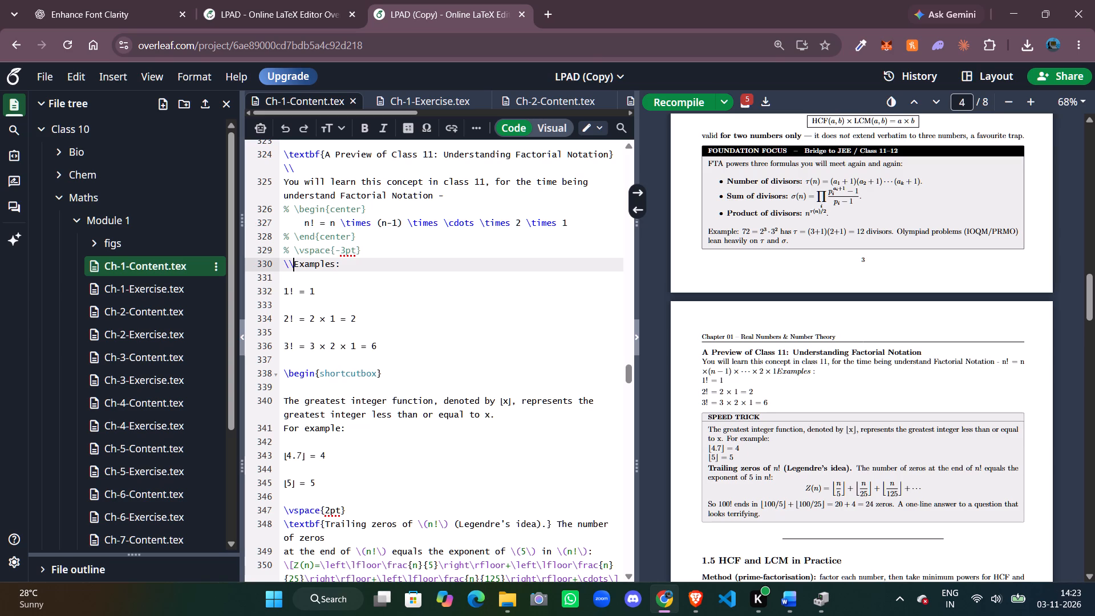
key("space")
key("ctrl+s")
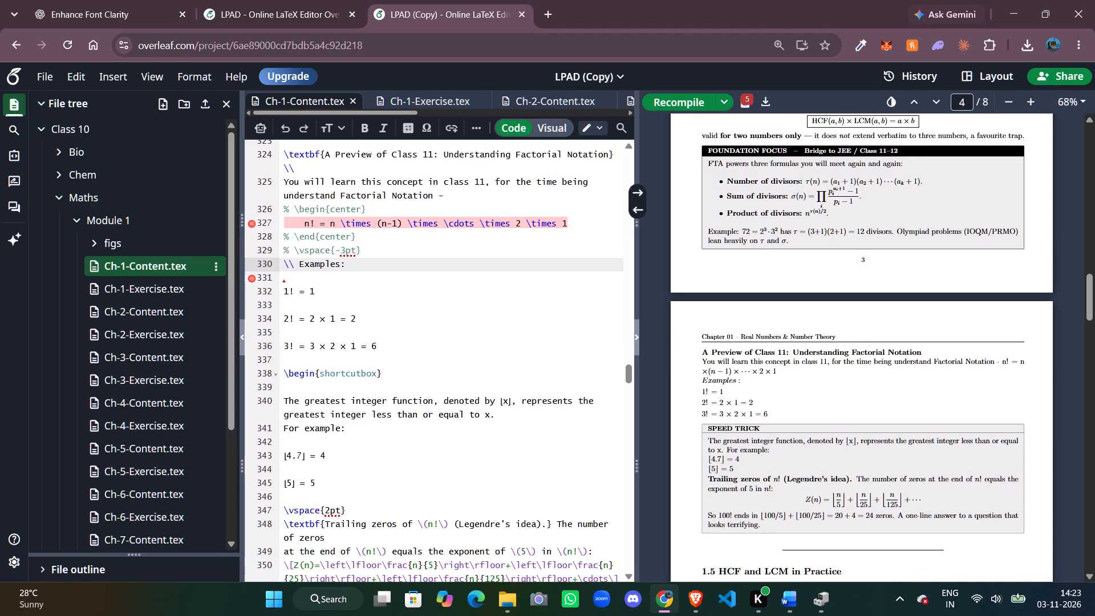
Add a \\ line break after "understand Factorial Notation -" so the formula starts on its own line, and recompile.
left_click(468, 191)
key("space")
type("\\\\")
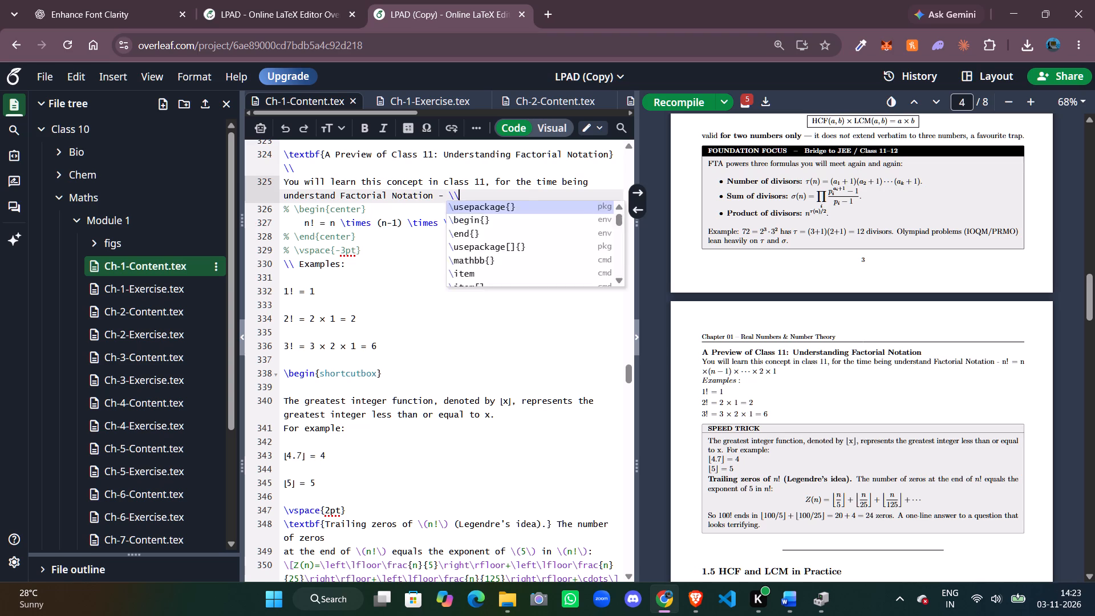
key("ctrl+s")
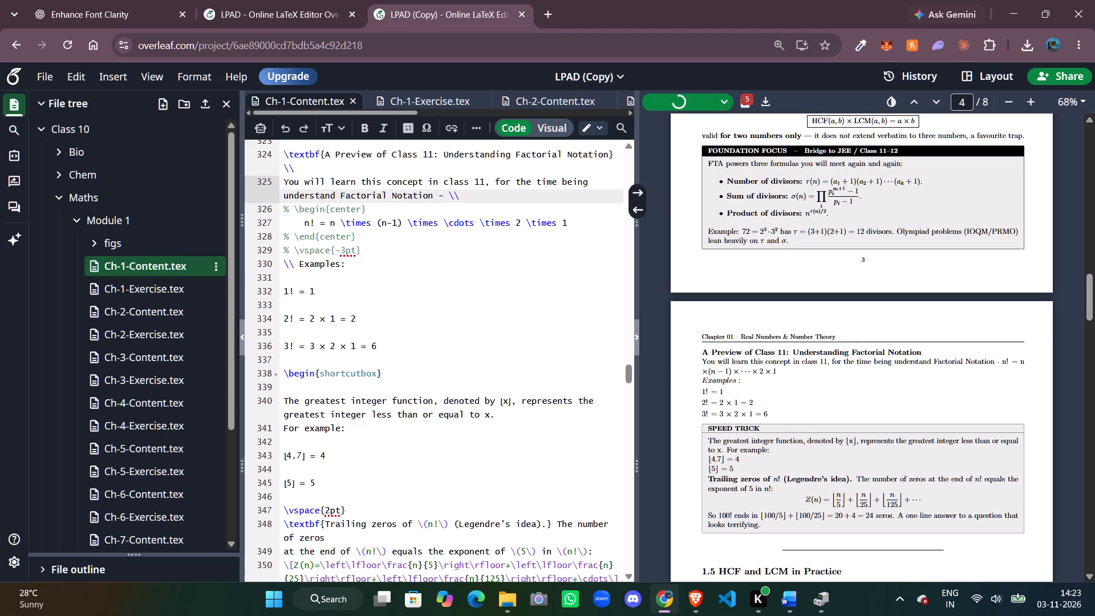
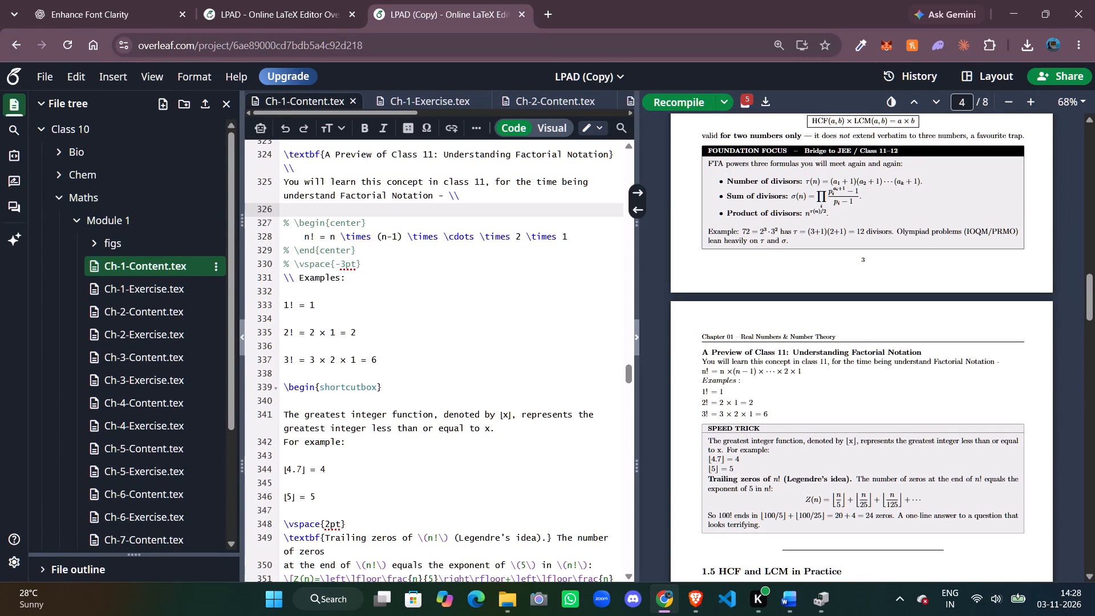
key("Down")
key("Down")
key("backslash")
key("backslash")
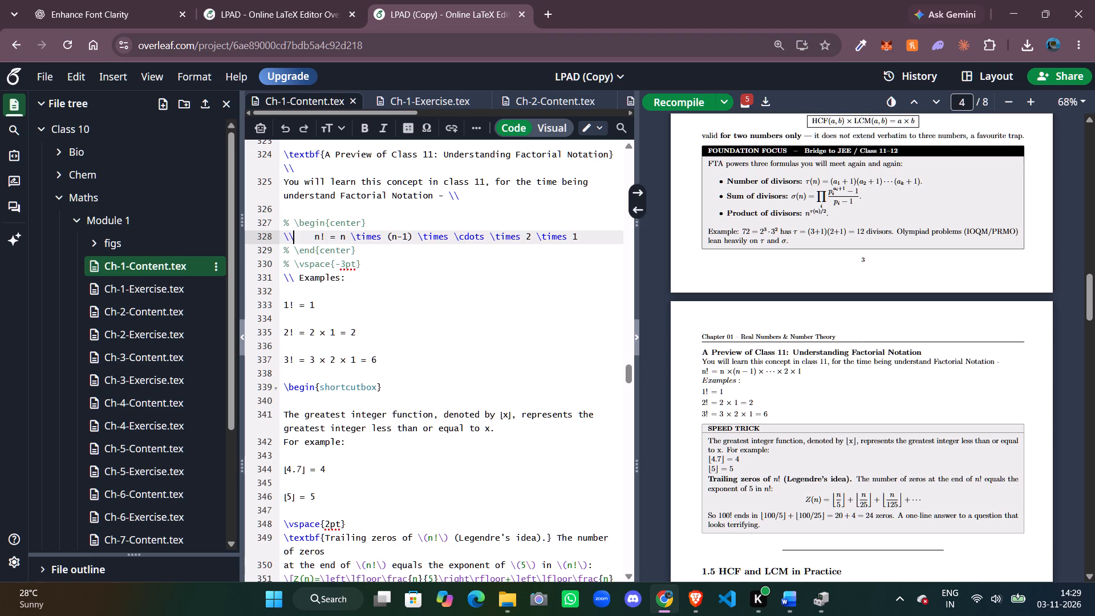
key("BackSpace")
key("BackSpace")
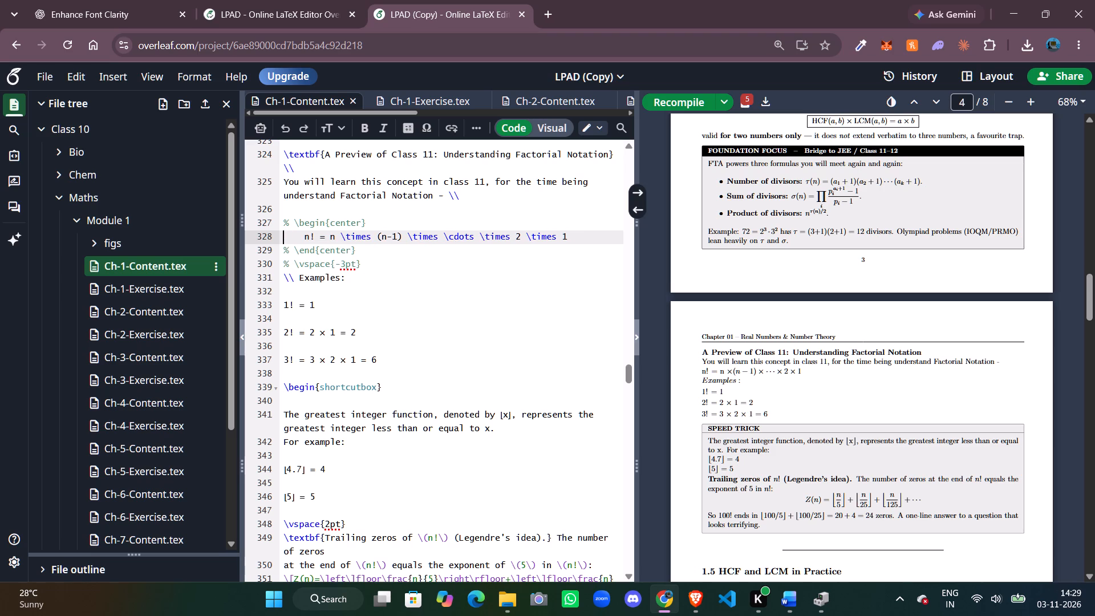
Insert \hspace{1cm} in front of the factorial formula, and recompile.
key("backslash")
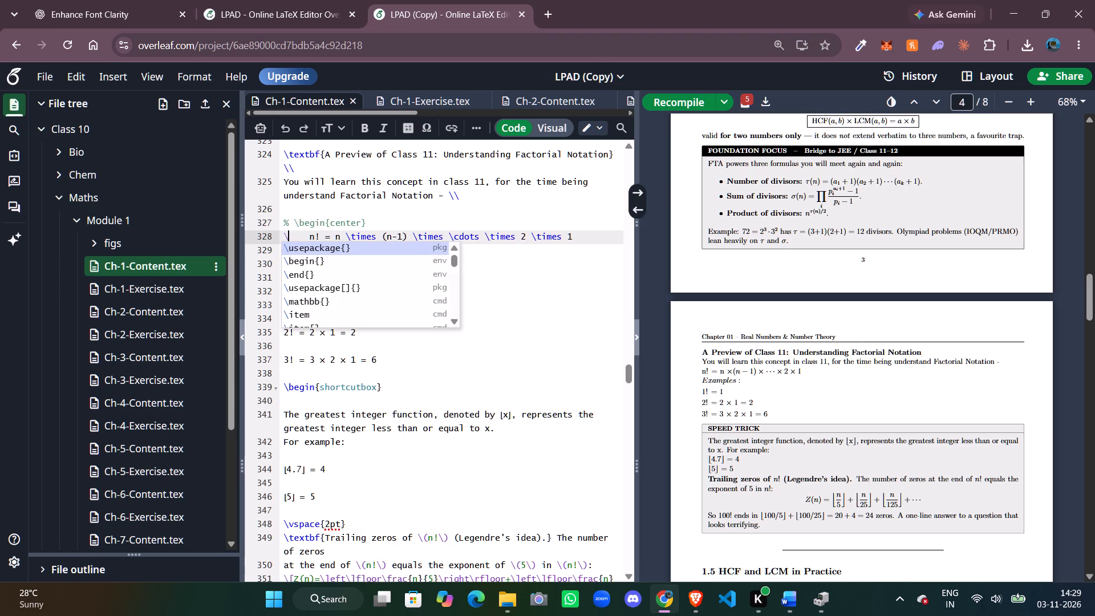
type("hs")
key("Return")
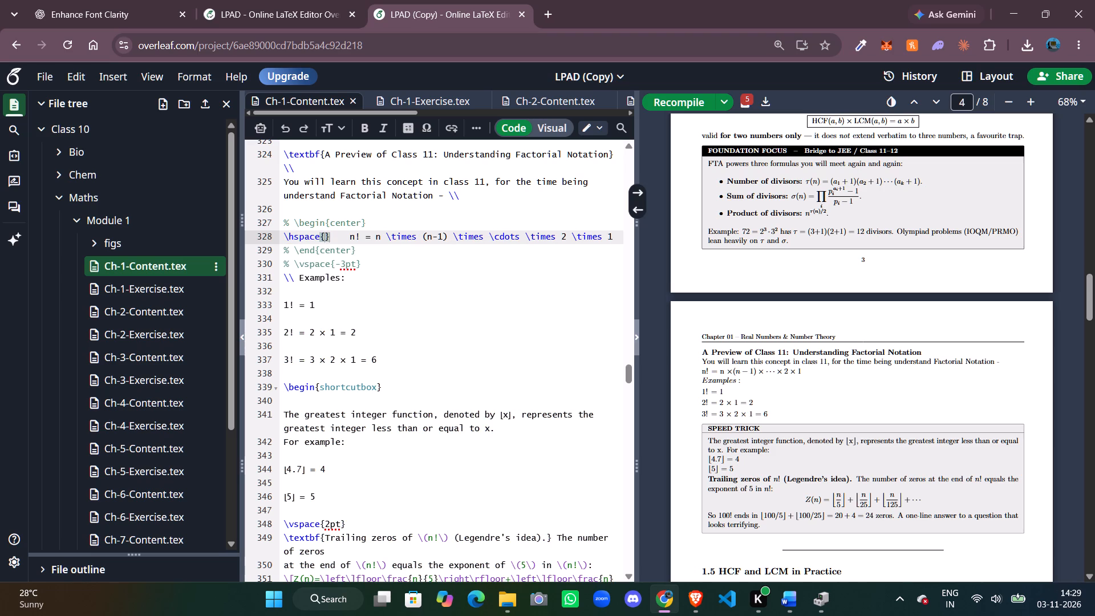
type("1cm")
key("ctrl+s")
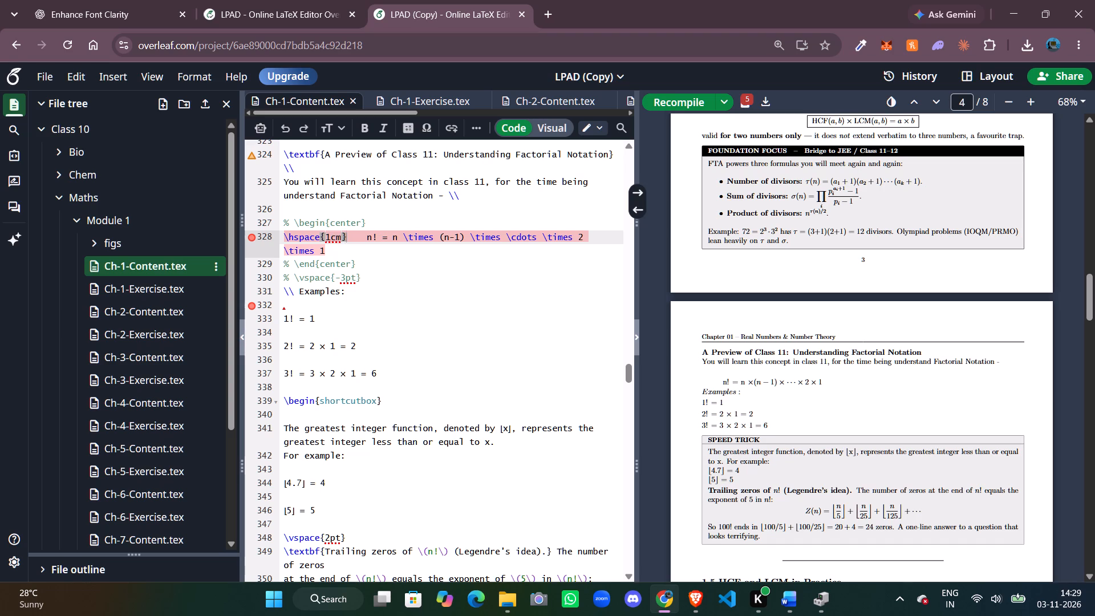
Delete the blank line above the commented-out \begin{center} line, and recompile.
left_click(370, 218)
key("Up")
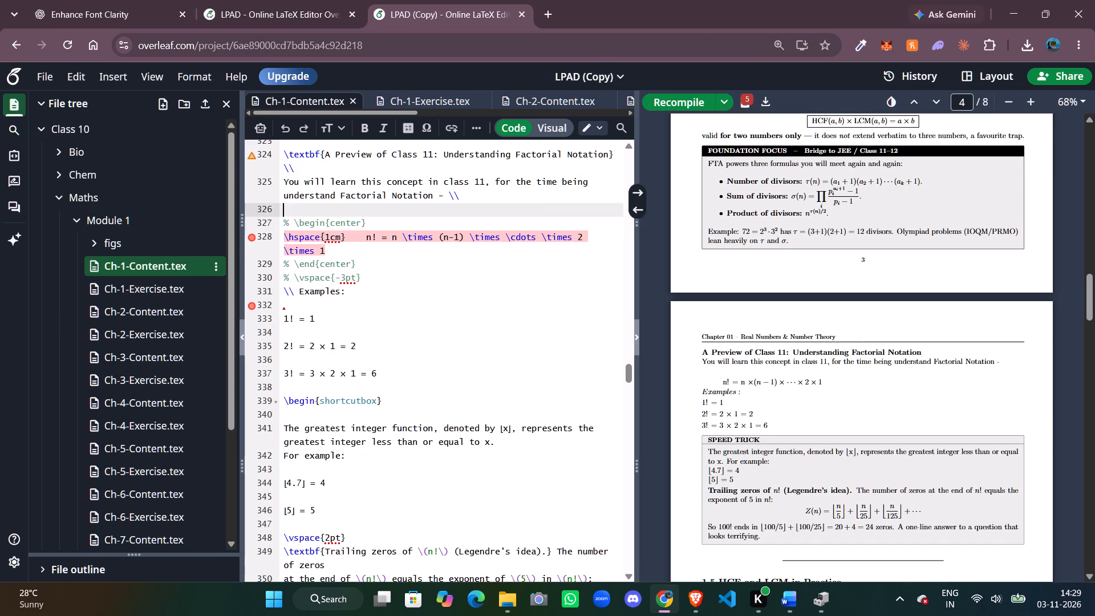
key("BackSpace")
key("ctrl+s")
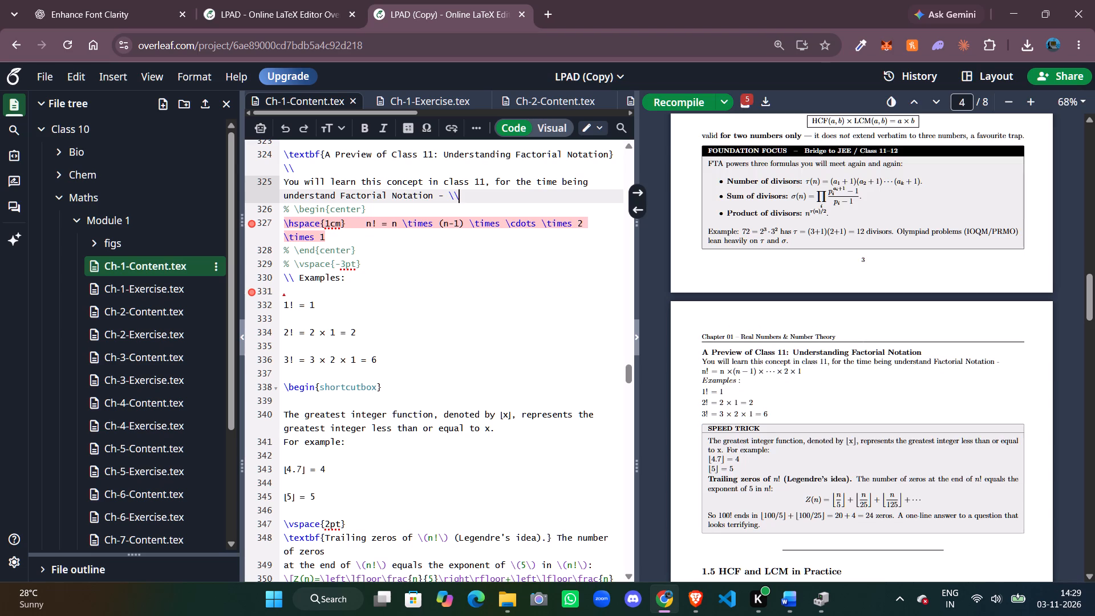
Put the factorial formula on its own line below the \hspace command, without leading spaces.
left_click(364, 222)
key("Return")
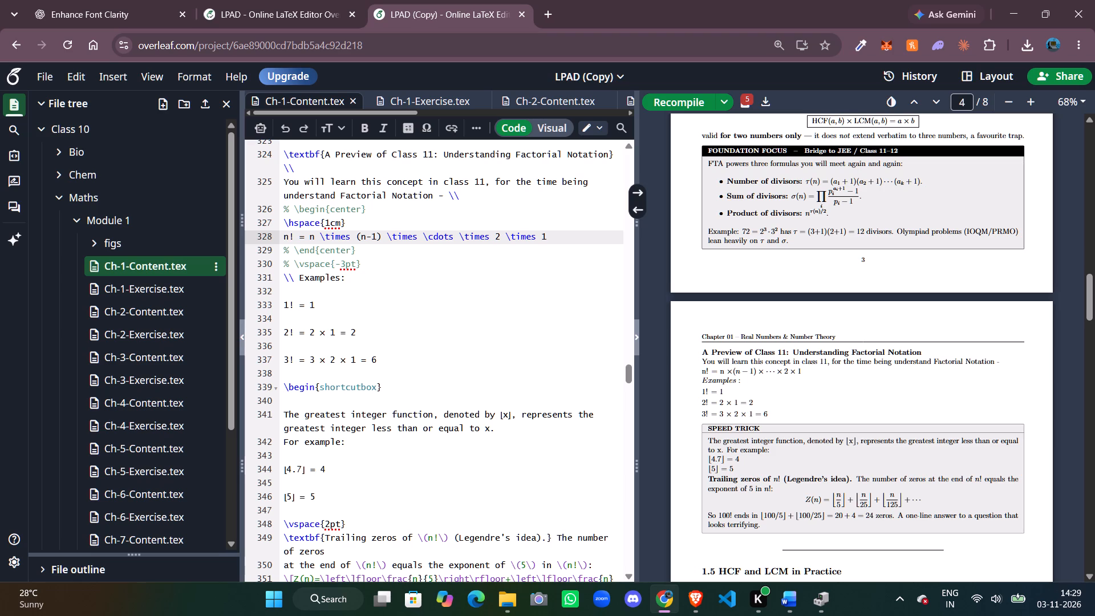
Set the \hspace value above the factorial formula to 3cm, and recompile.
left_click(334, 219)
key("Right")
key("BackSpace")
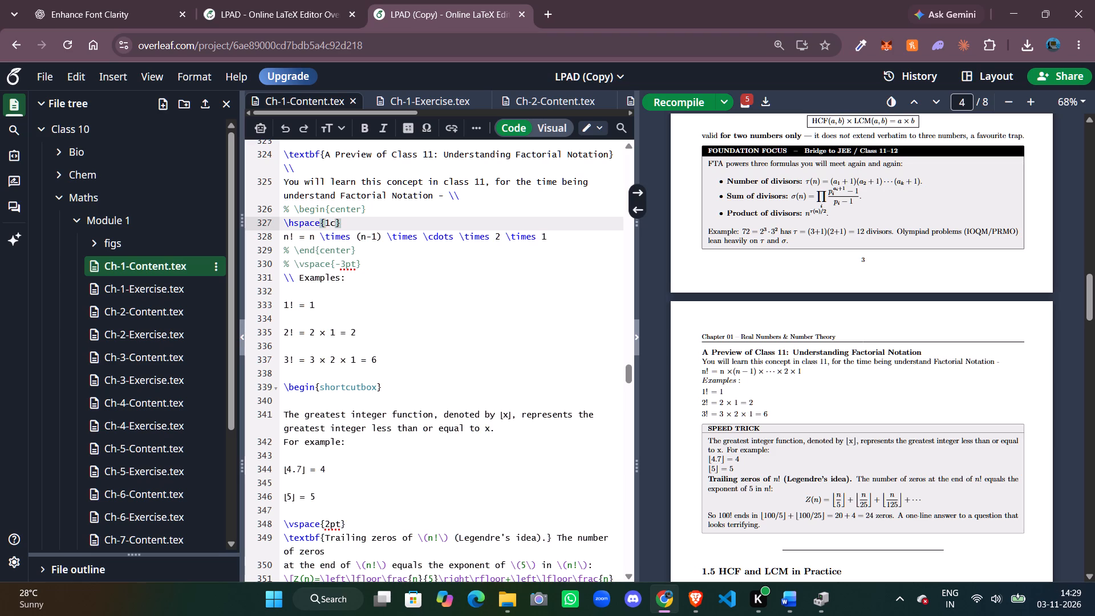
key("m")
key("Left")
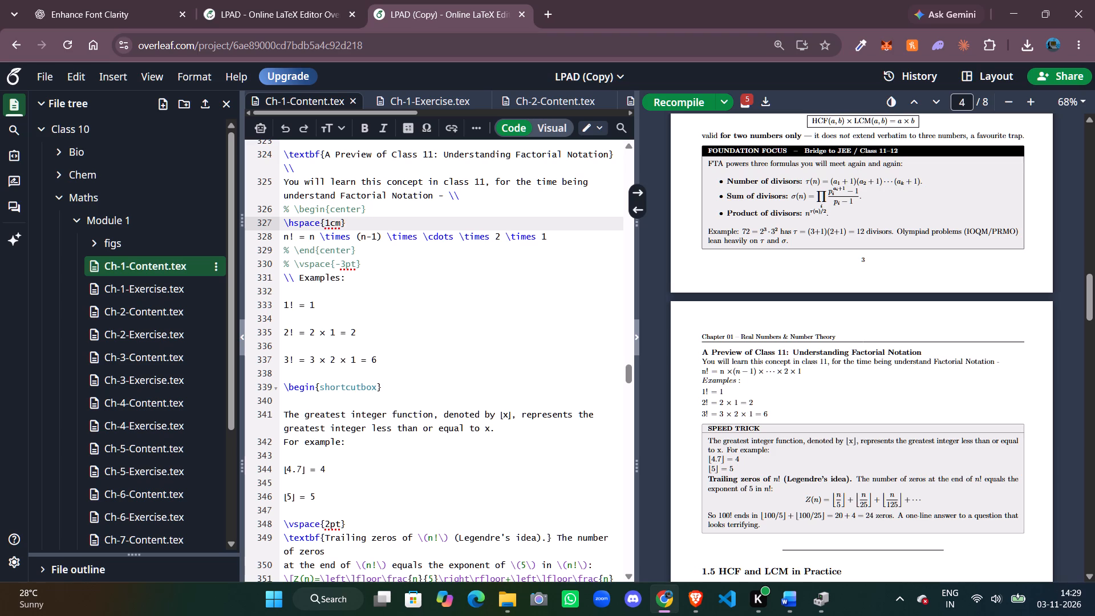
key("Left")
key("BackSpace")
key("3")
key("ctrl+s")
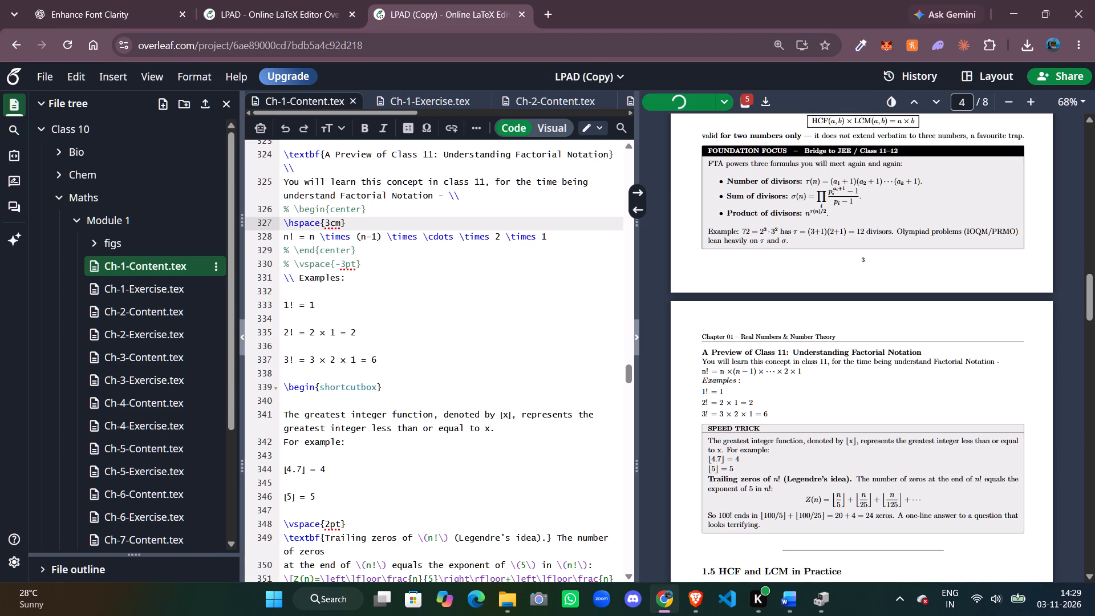
Delete the commented-out \begin{center}, \end{center} and \vspace{-3pt} lines around the factorial formula, and recompile.
left_click_drag(361, 263, 263, 242)
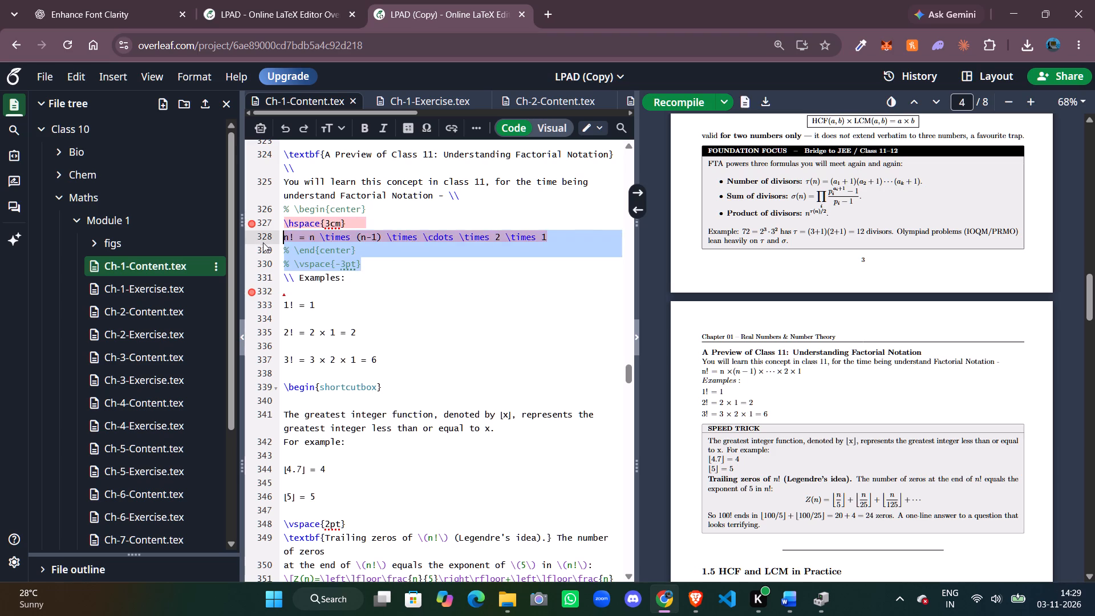
left_click_drag(263, 242, 263, 246)
key("BackSpace")
key("BackSpace")
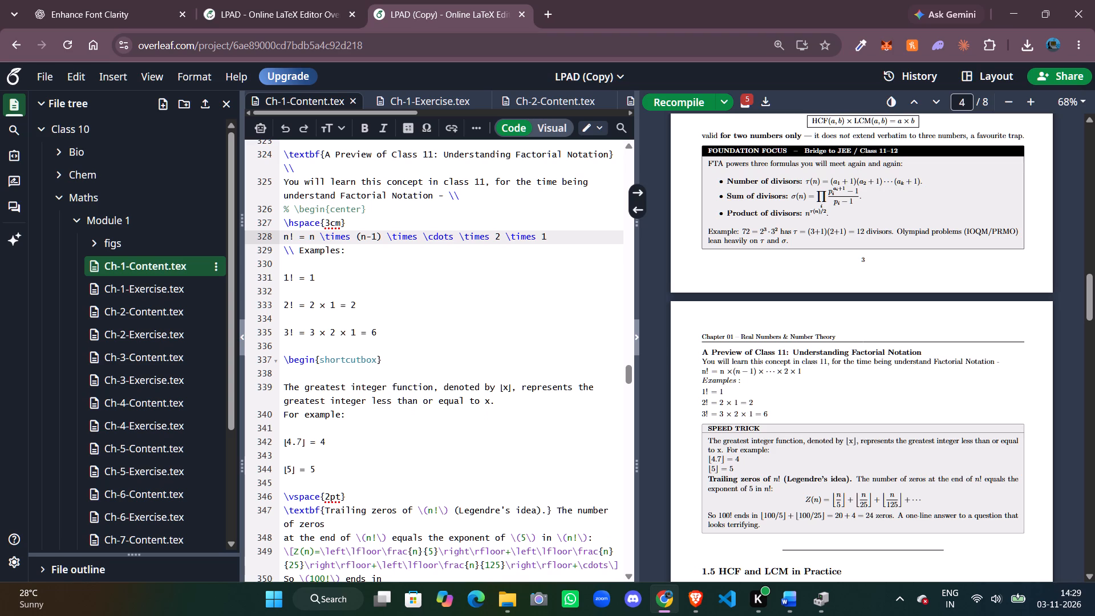
left_click(374, 209)
left_click_drag(374, 209, 318, 213)
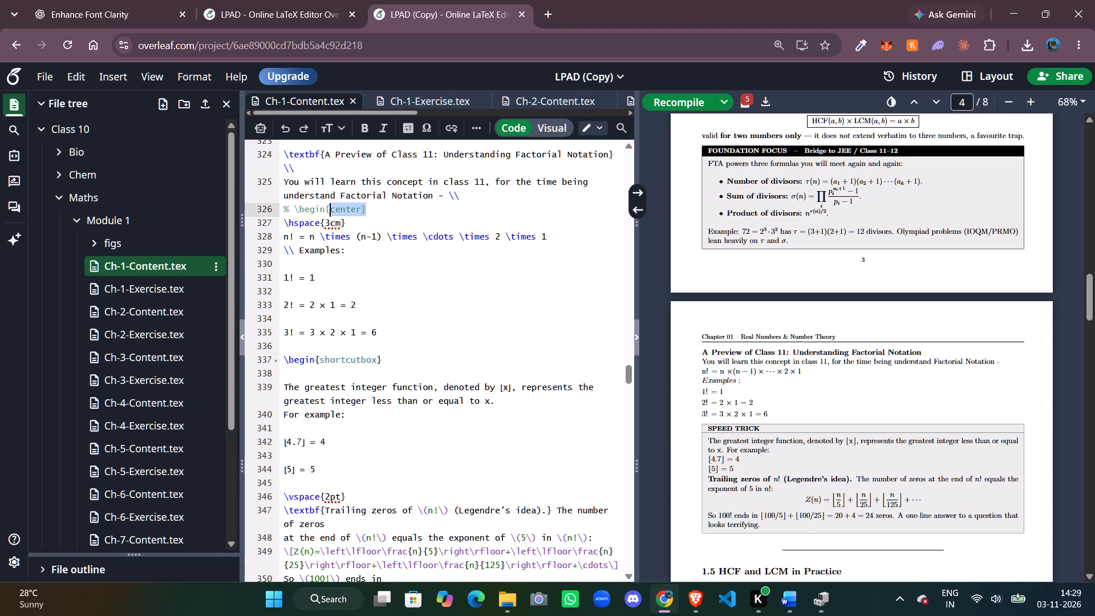
left_click_drag(318, 213, 274, 215)
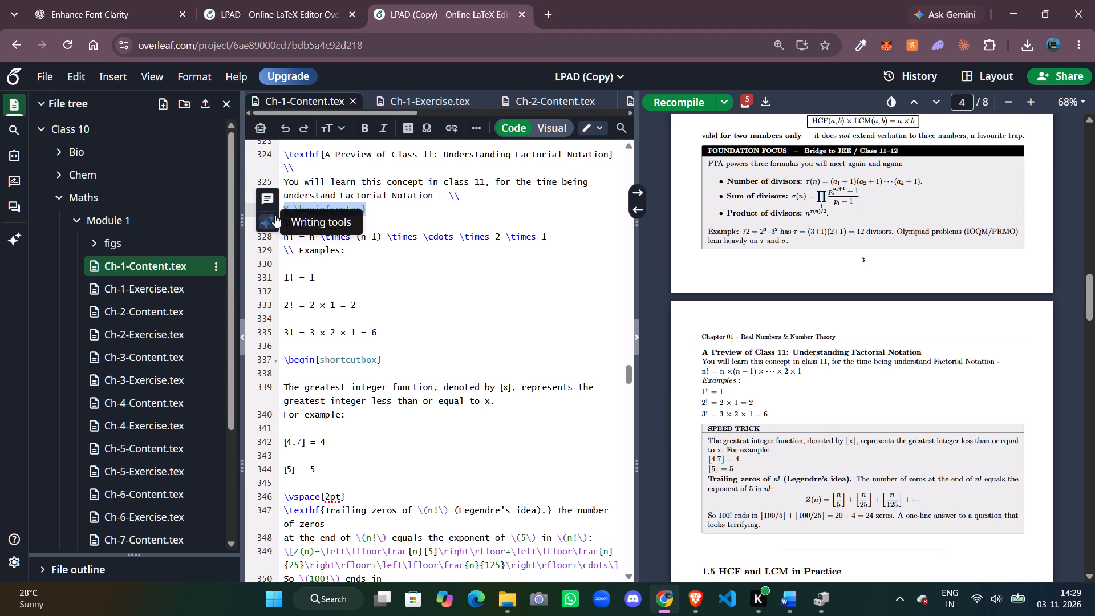
key("BackSpace")
key("BackSpace")
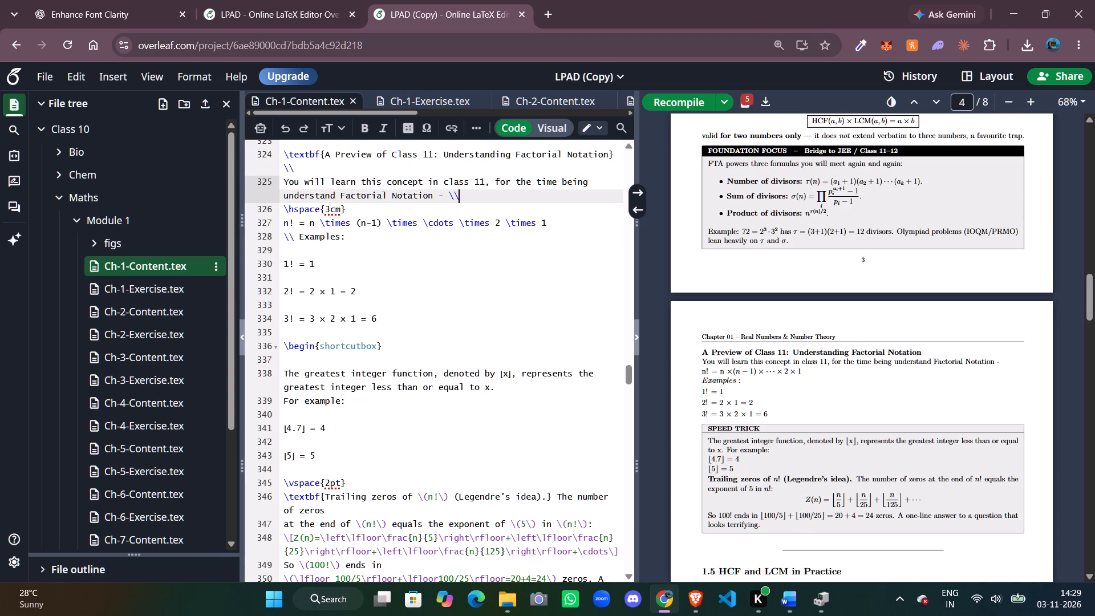
key("ctrl+s")
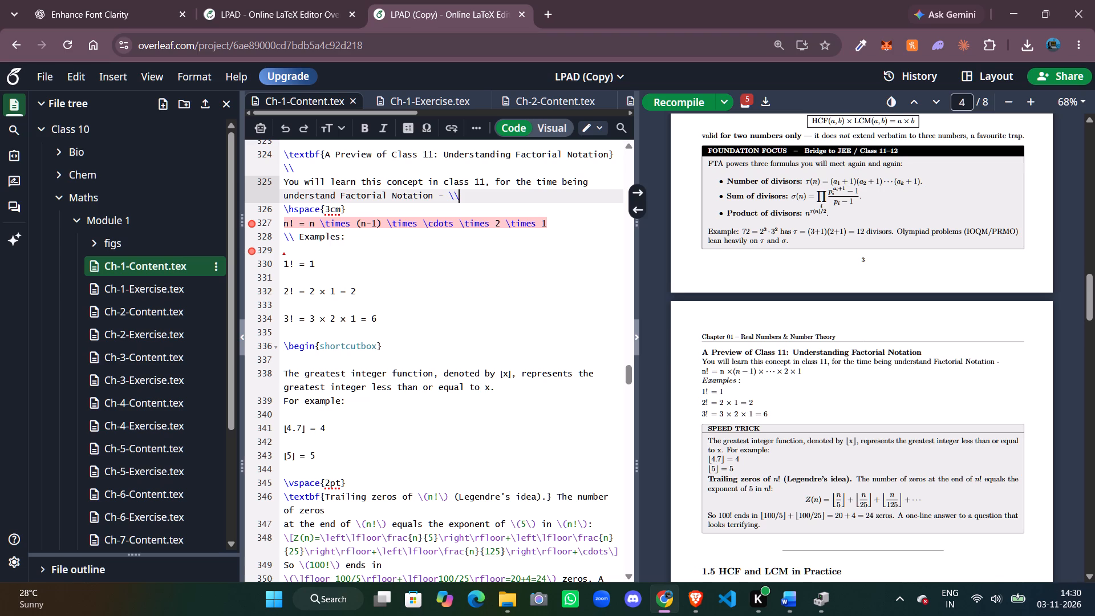
Check the compiled Chapter 1 pages from the factorial preview through the Graded Illustrative Examples.
scroll(749, 327, "down", 7)
scroll(889, 96, "down", 2)
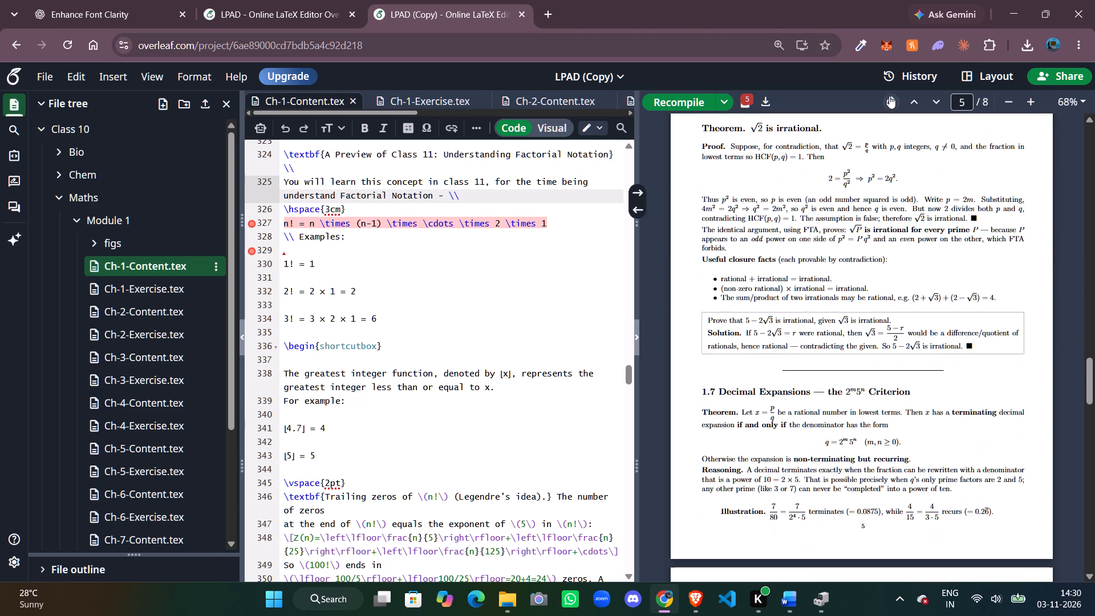
scroll(889, 96, "down", 4)
scroll(890, 302, "down", 5)
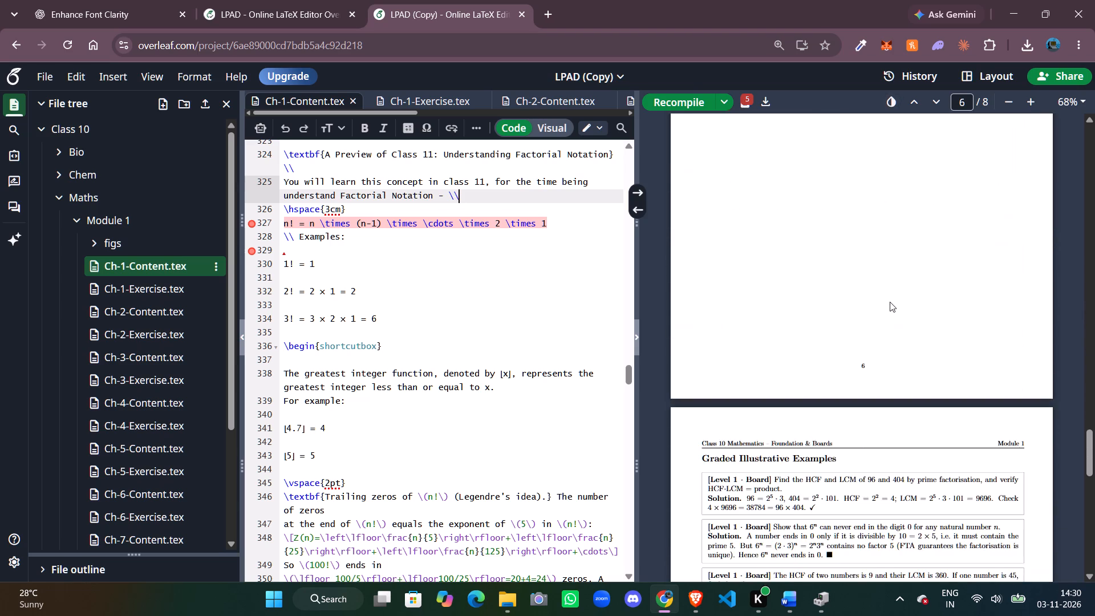
scroll(890, 302, "up", 2)
scroll(890, 302, "down", 5)
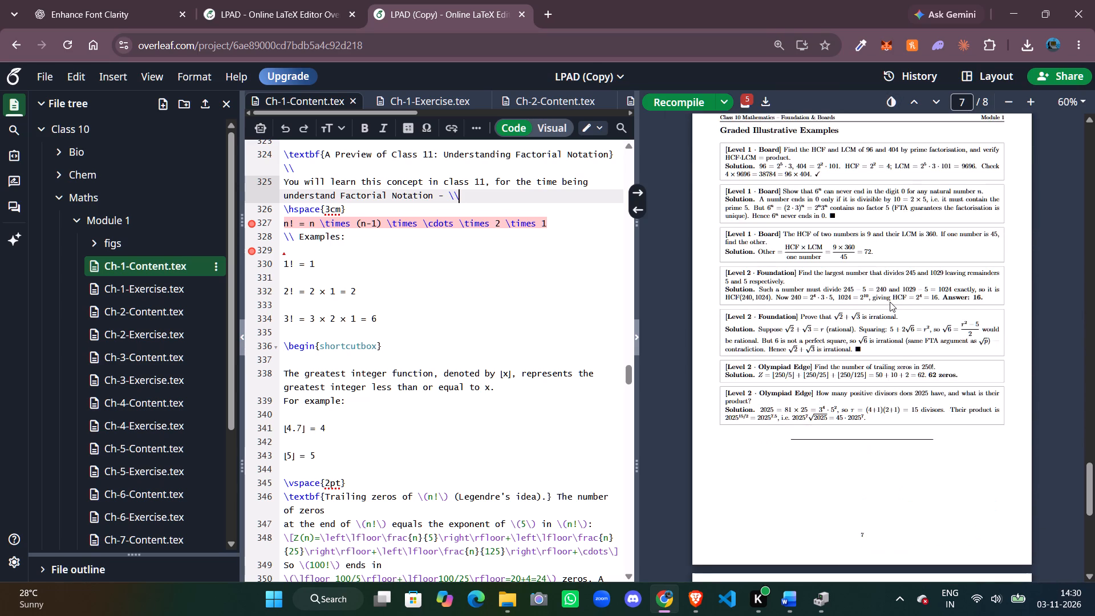
scroll(890, 302, "up", 18)
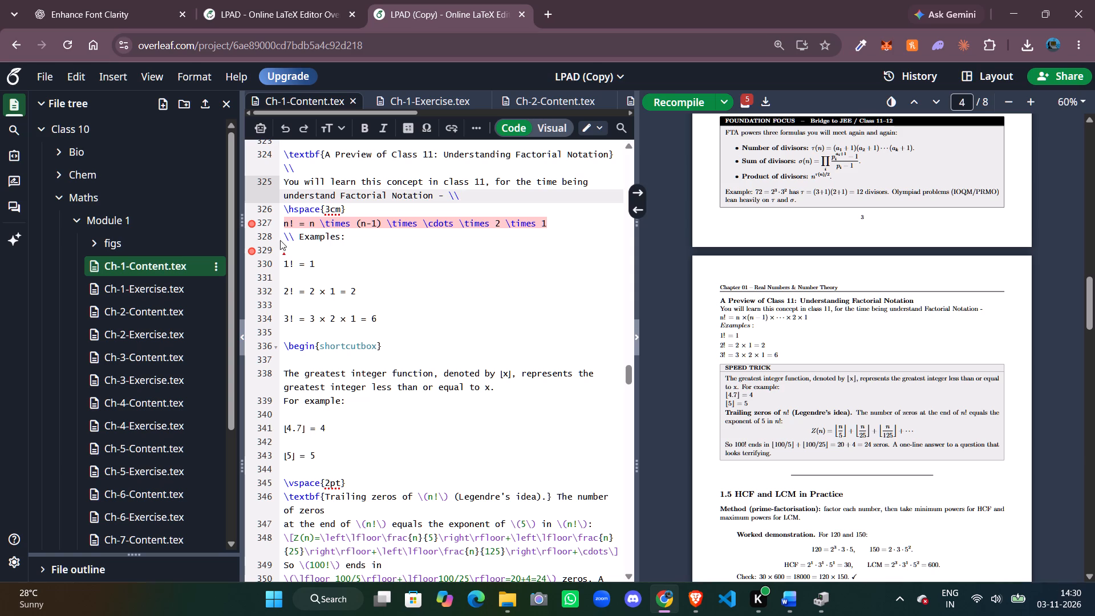
left_click(285, 221)
key("alt+Tab")
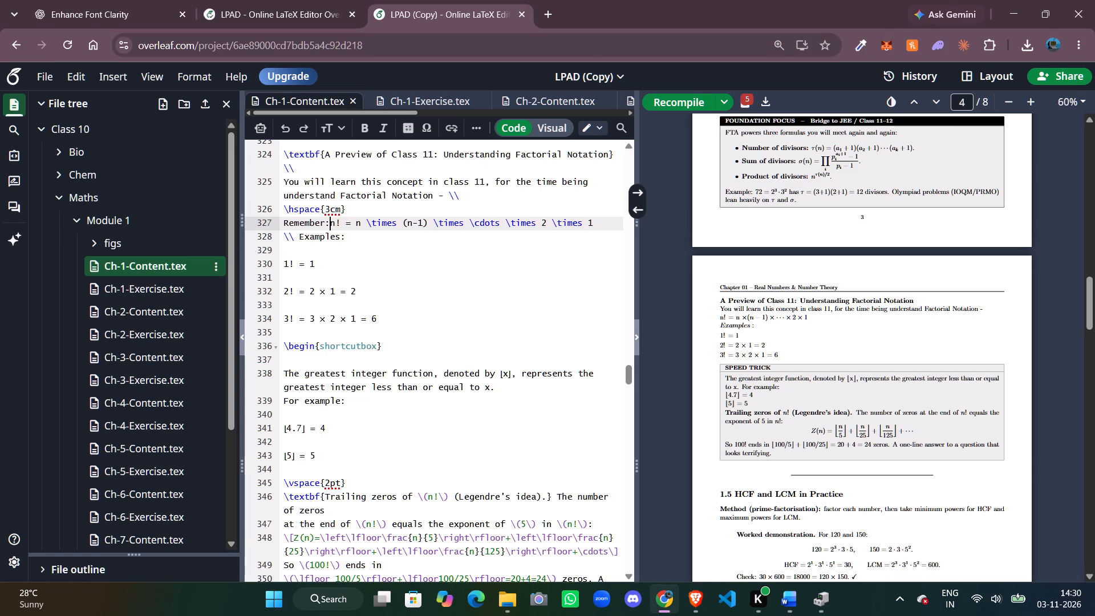
key("Left")
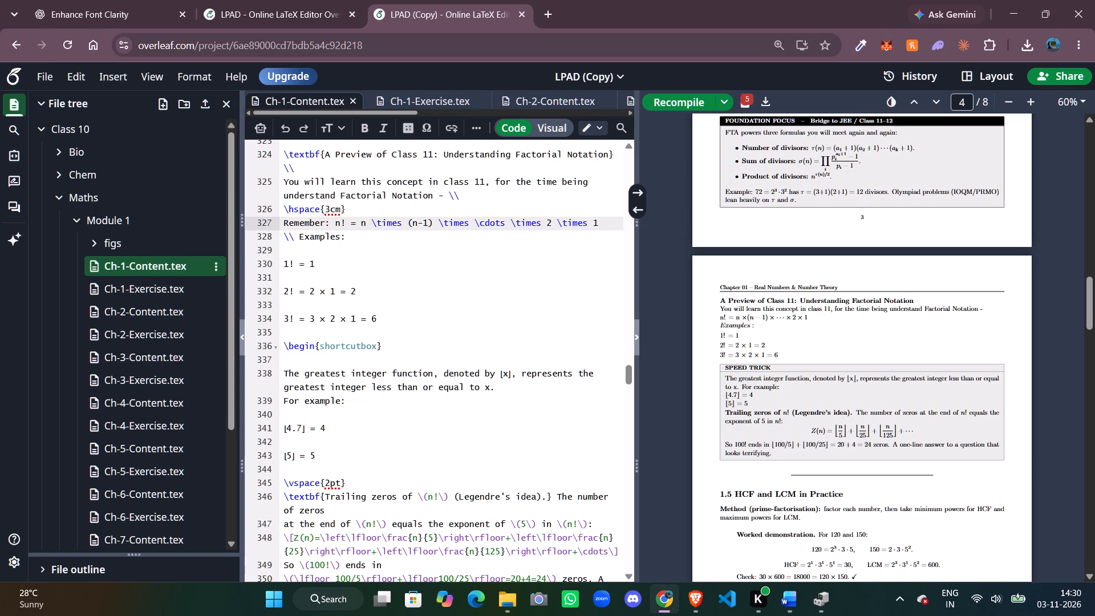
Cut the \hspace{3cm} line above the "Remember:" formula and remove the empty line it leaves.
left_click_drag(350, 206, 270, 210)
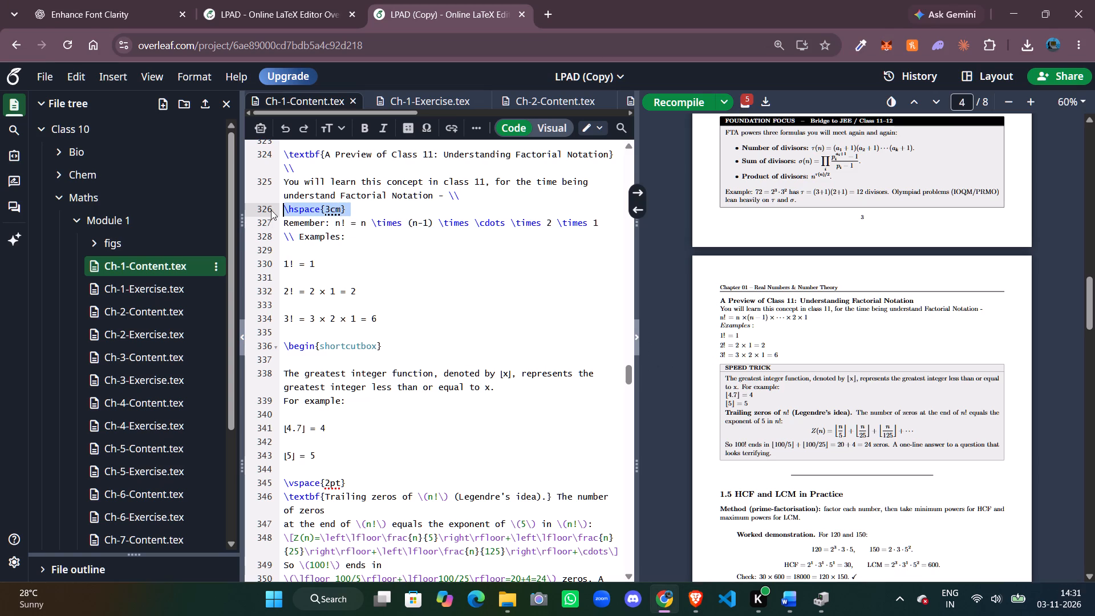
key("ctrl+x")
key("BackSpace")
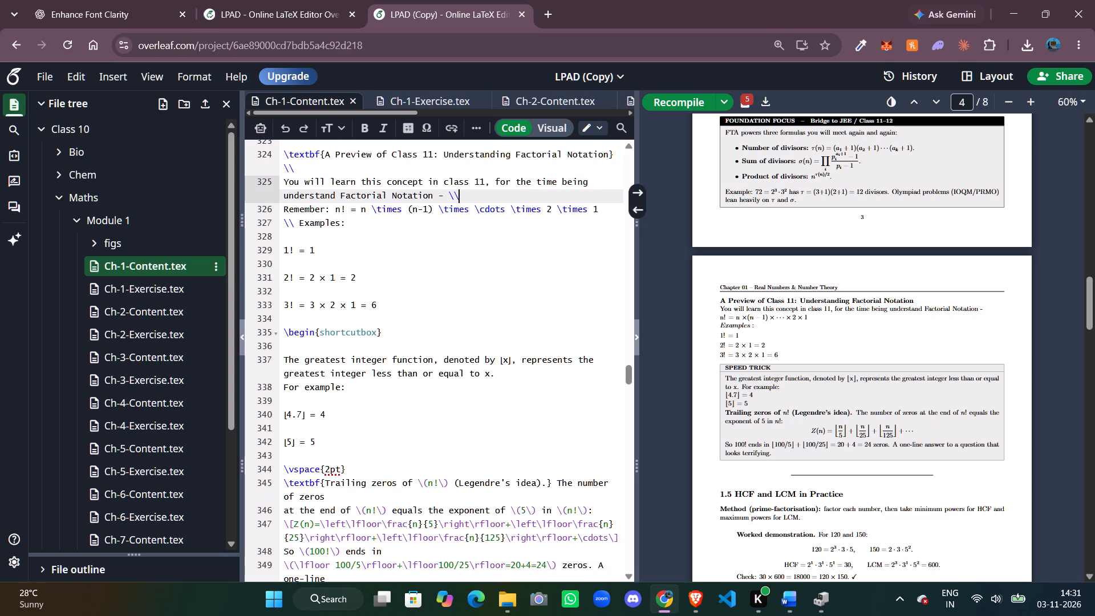
Paste the cut \hspace{3cm} between the "Remember:" label and the factorial formula, remove the extra space after it, and recompile.
left_click(327, 208)
key("space")
key("BackSpace")
key("Right")
key("space")
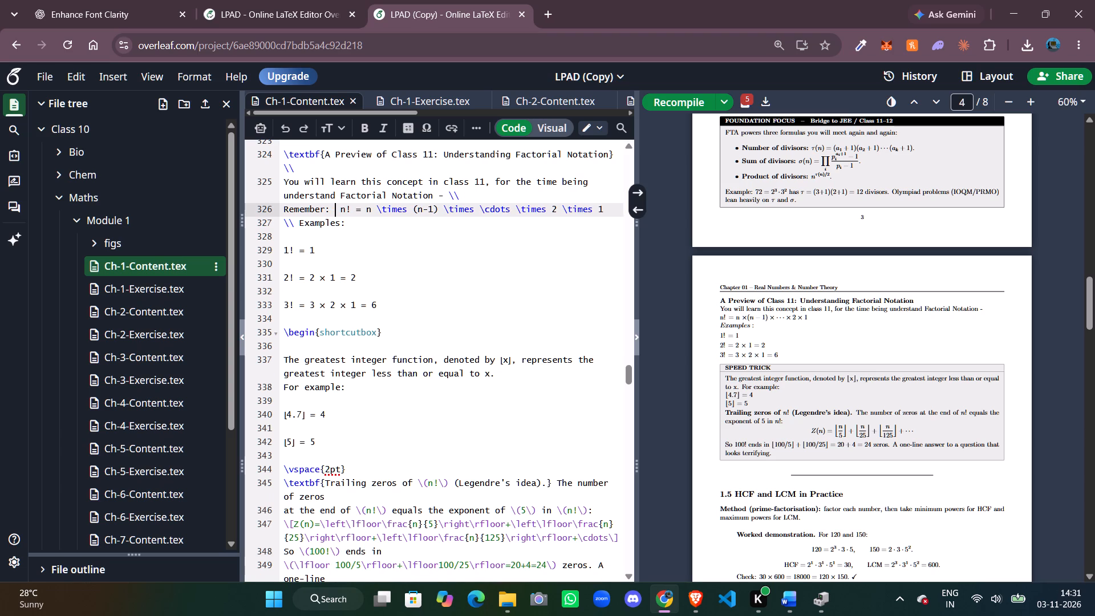
key("ctrl+v")
key("ctrl+s")
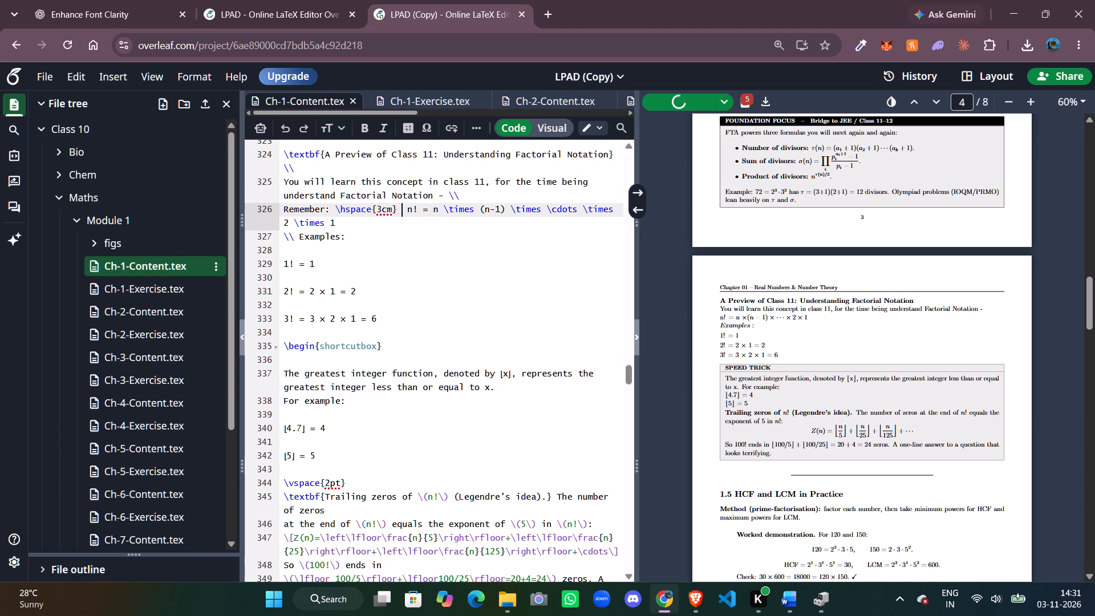
key("BackSpace")
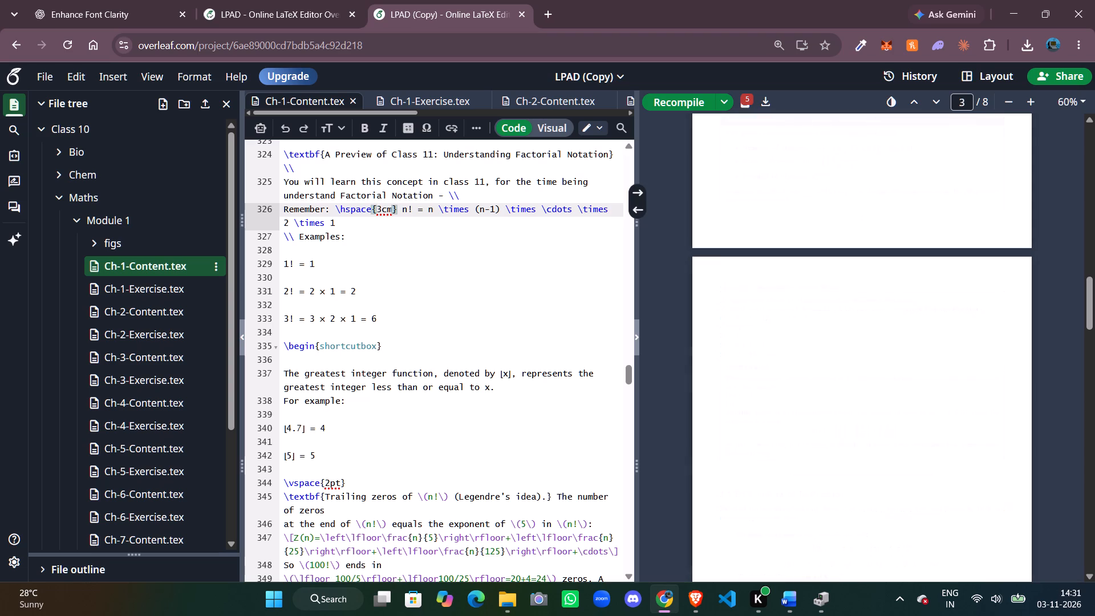
key("ctrl+s")
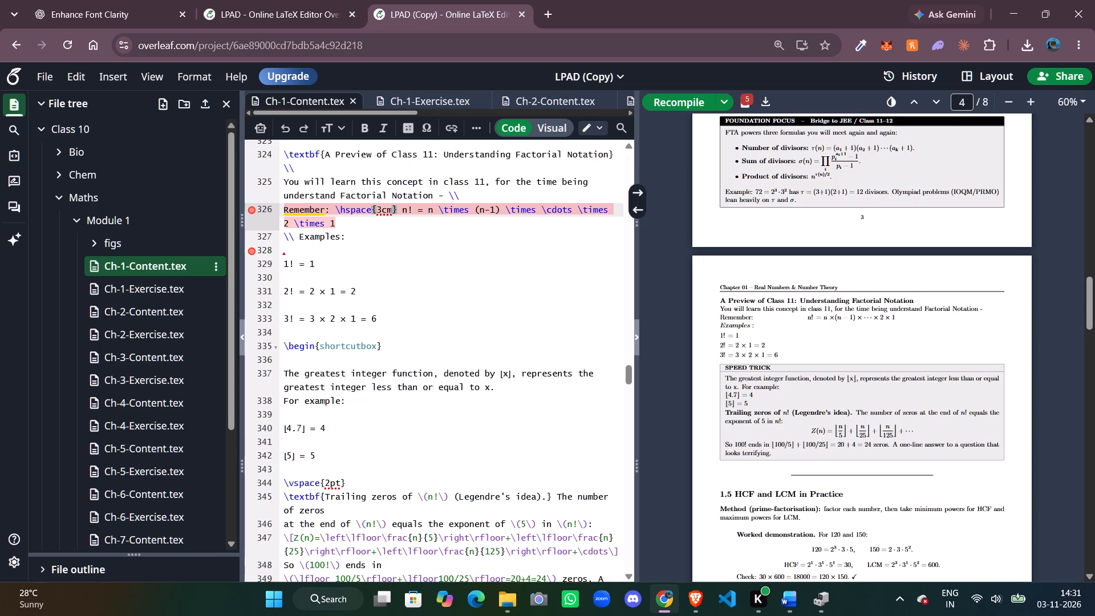
Place the text cursor directly after the "Remember:" label, before \hspace{3cm}, on the factorial formula line.
left_click(359, 230)
left_click(332, 208)
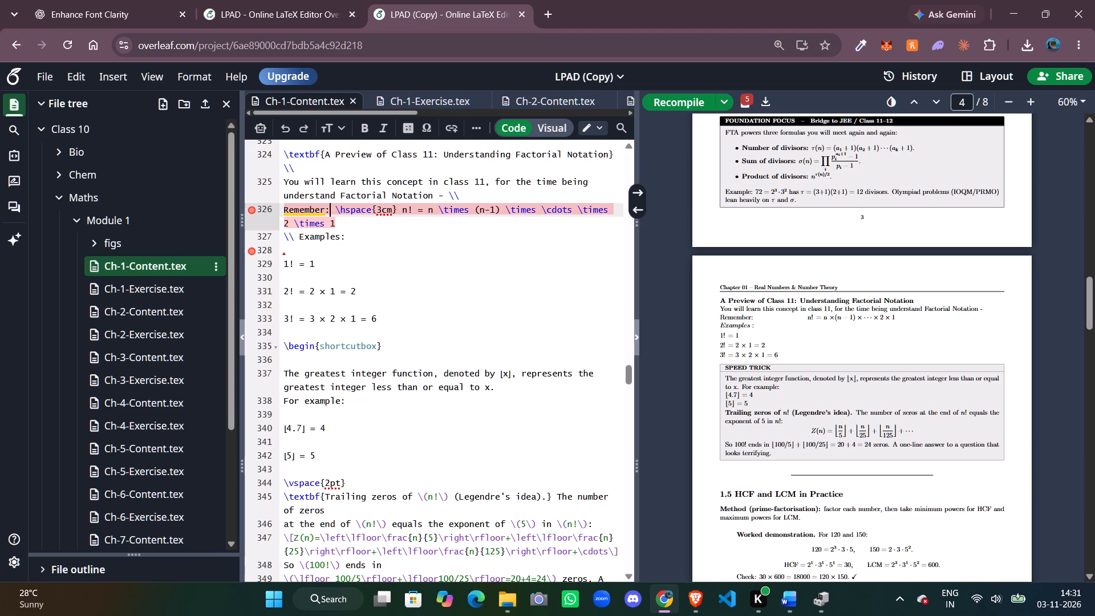